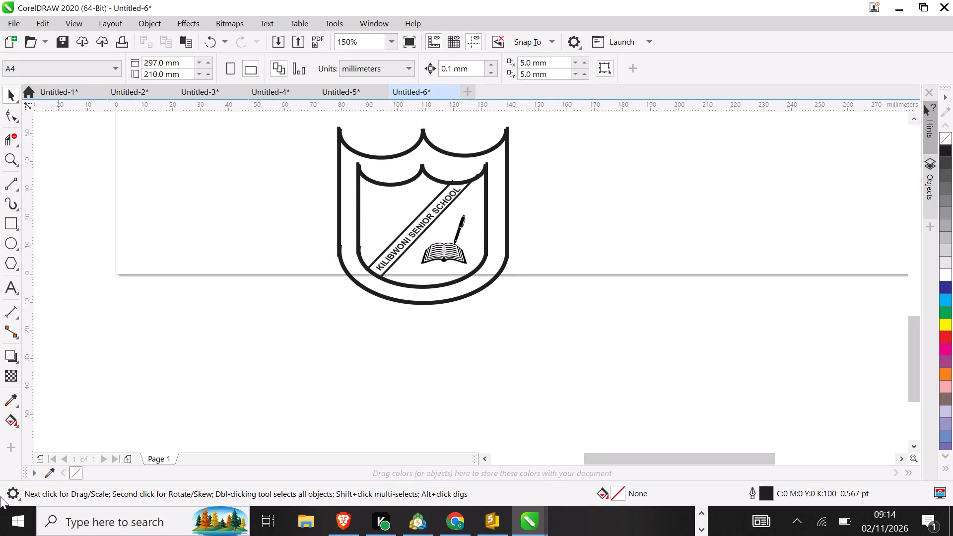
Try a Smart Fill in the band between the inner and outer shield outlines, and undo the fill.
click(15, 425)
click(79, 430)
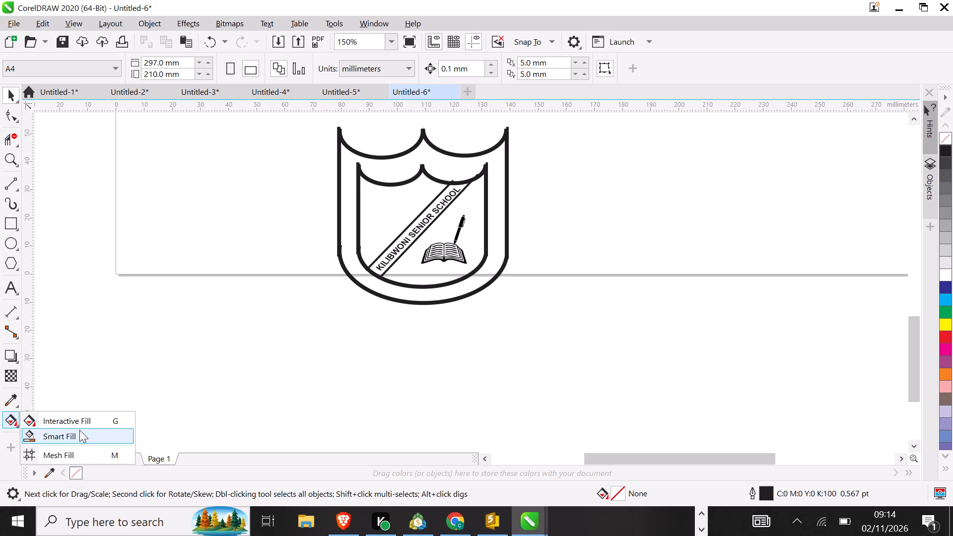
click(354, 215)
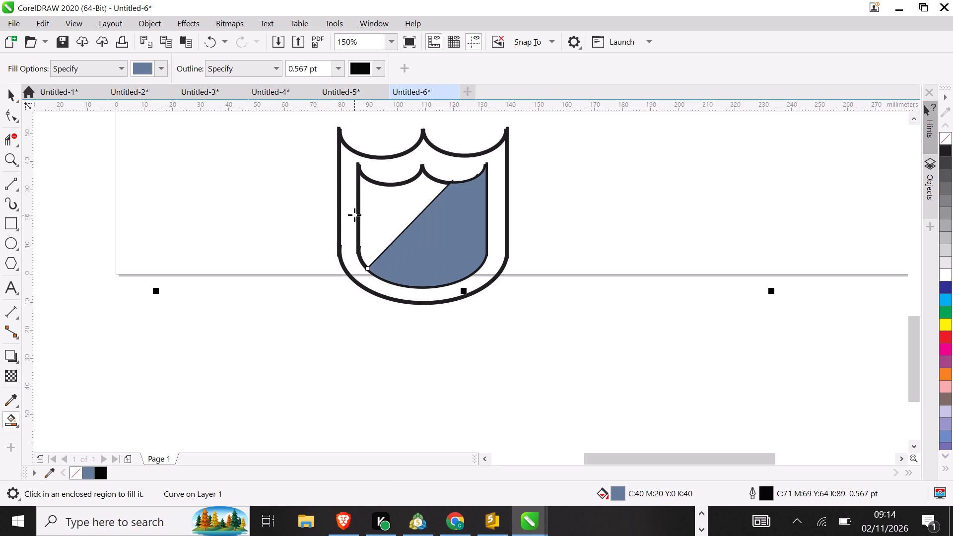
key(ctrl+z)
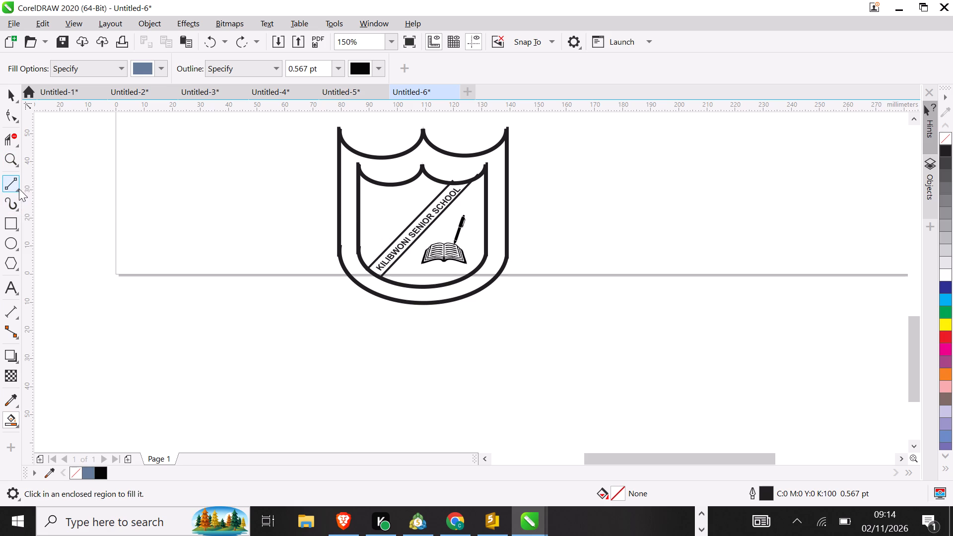
Draw a sagging B-Spline curve beneath the shield, about 64 mm wide and 8 mm high.
click(19, 189)
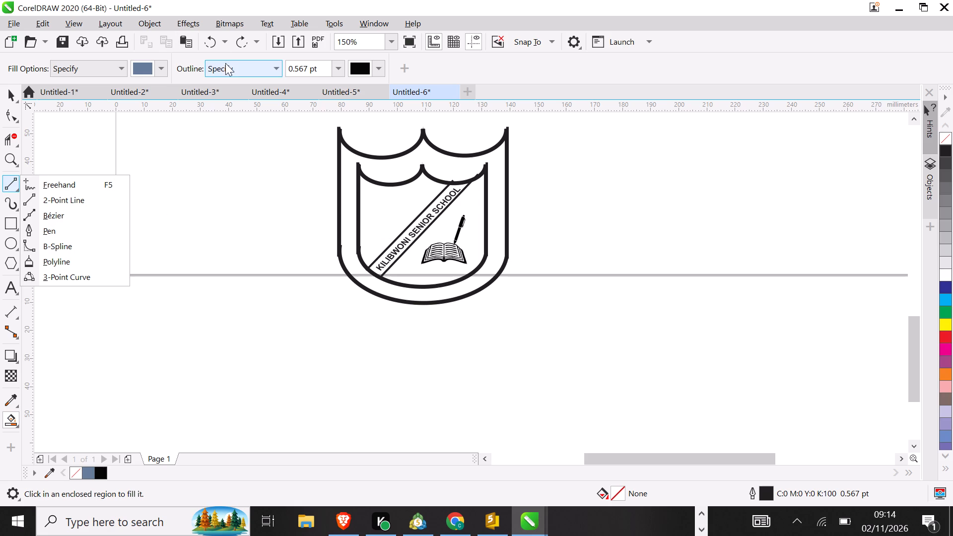
click(40, 243)
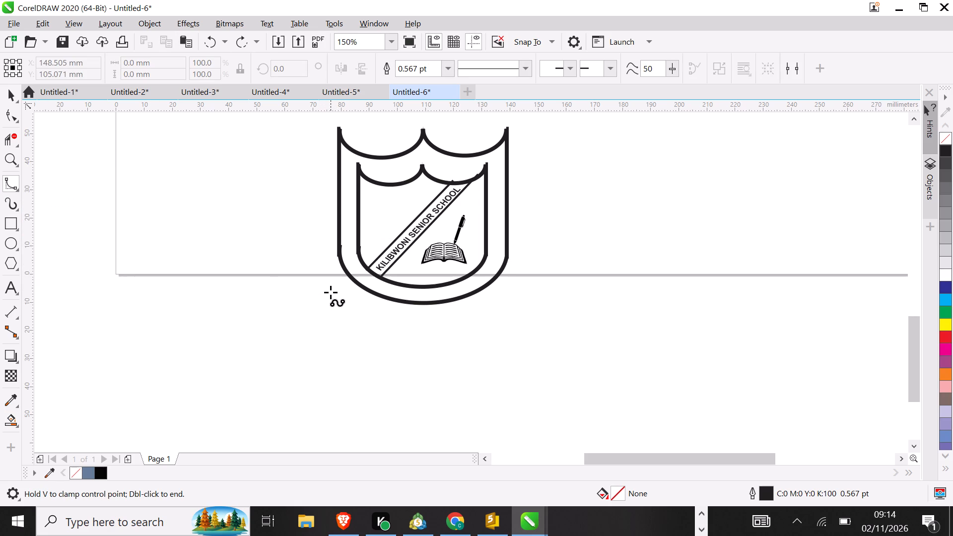
click(331, 292)
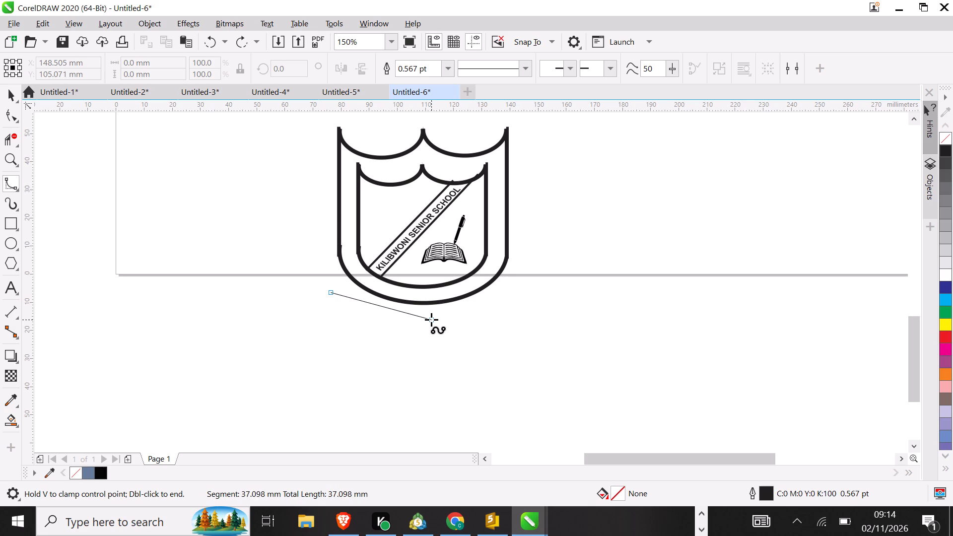
drag(430, 320, 497, 301)
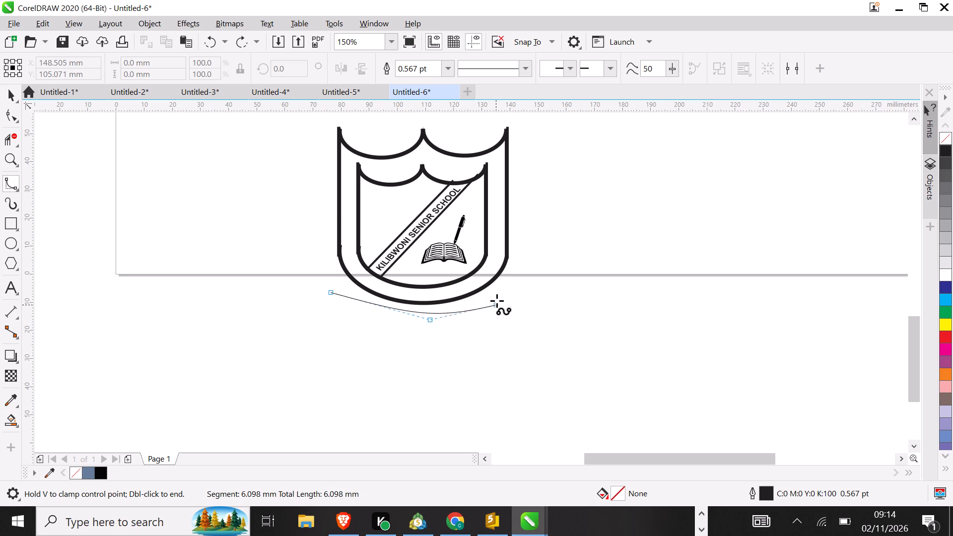
drag(497, 301, 505, 290)
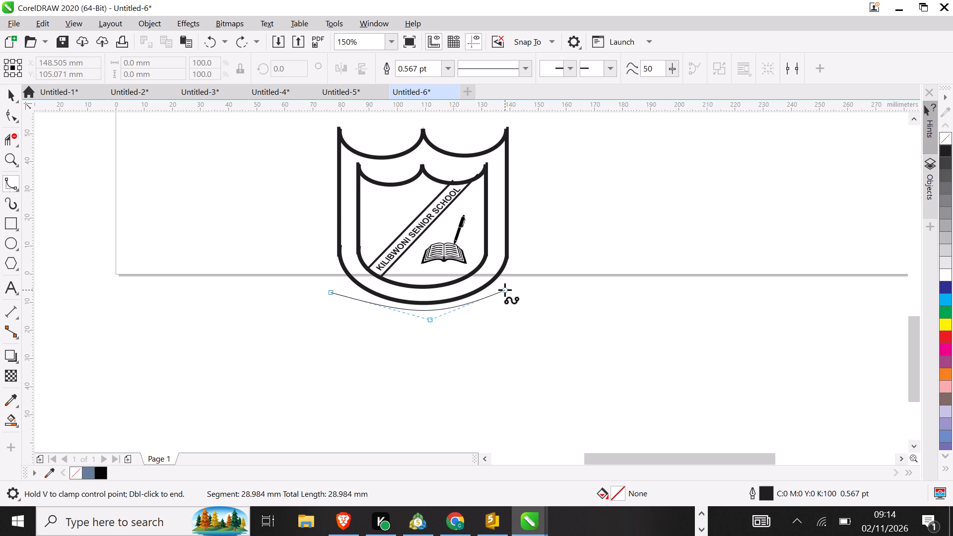
drag(505, 290, 510, 288)
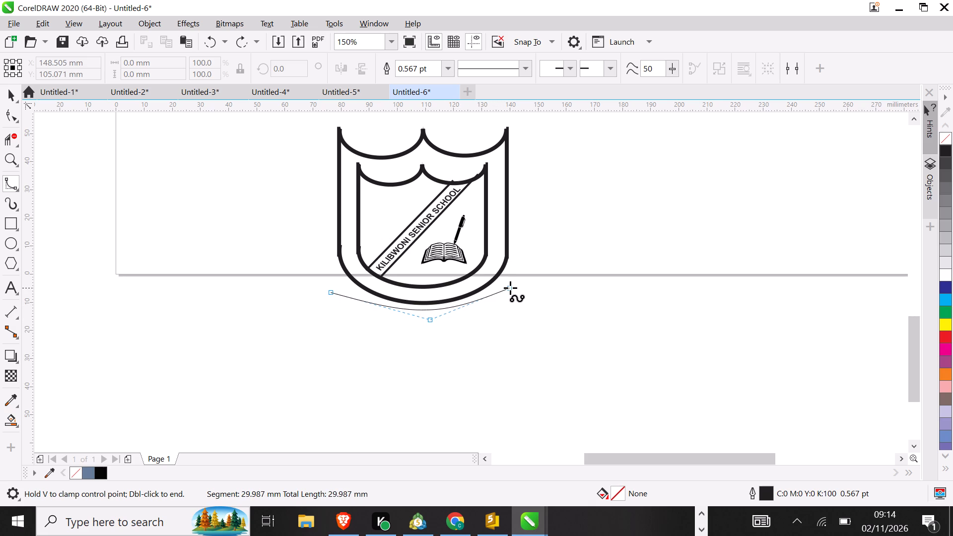
drag(510, 288, 511, 286)
click(511, 286)
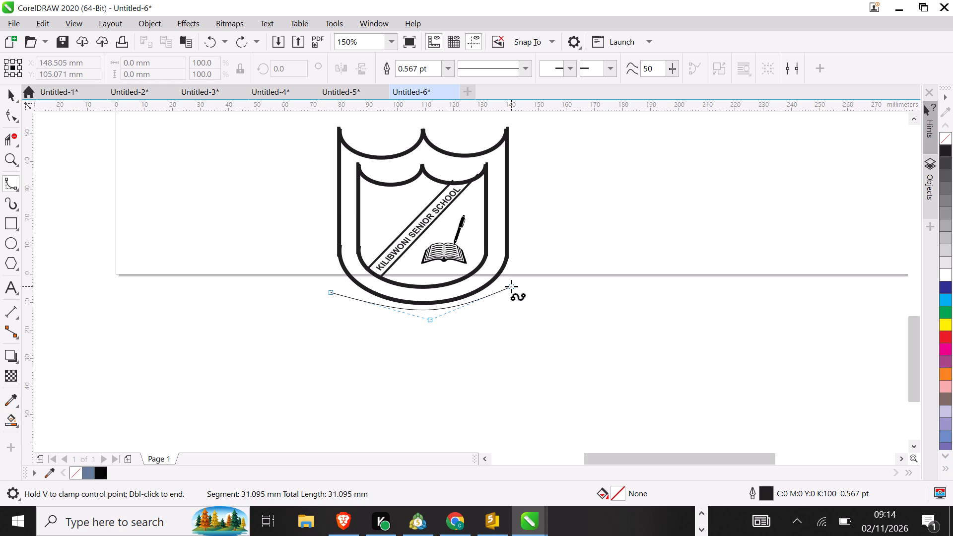
double_click(511, 287)
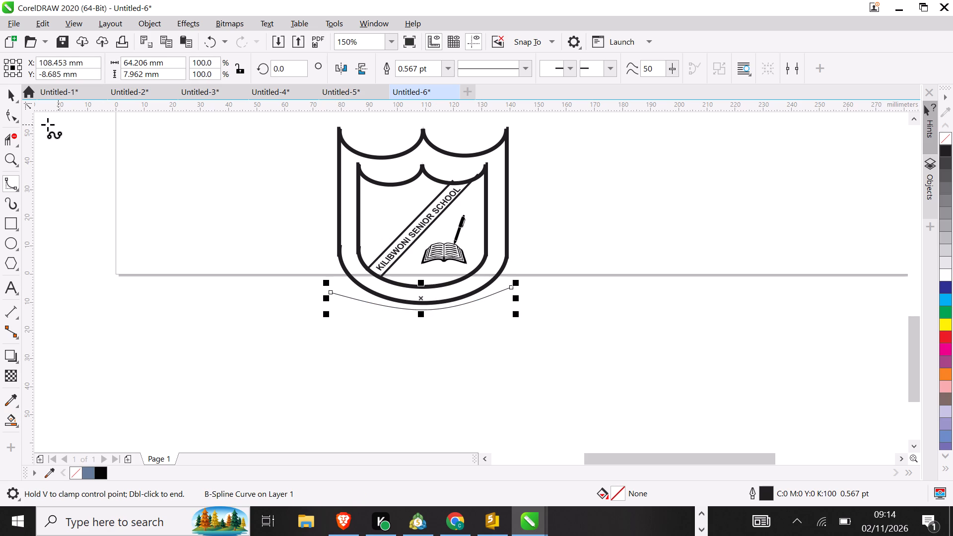
Place a copy of the B-Spline curve about 8 mm directly below the original.
click(16, 100)
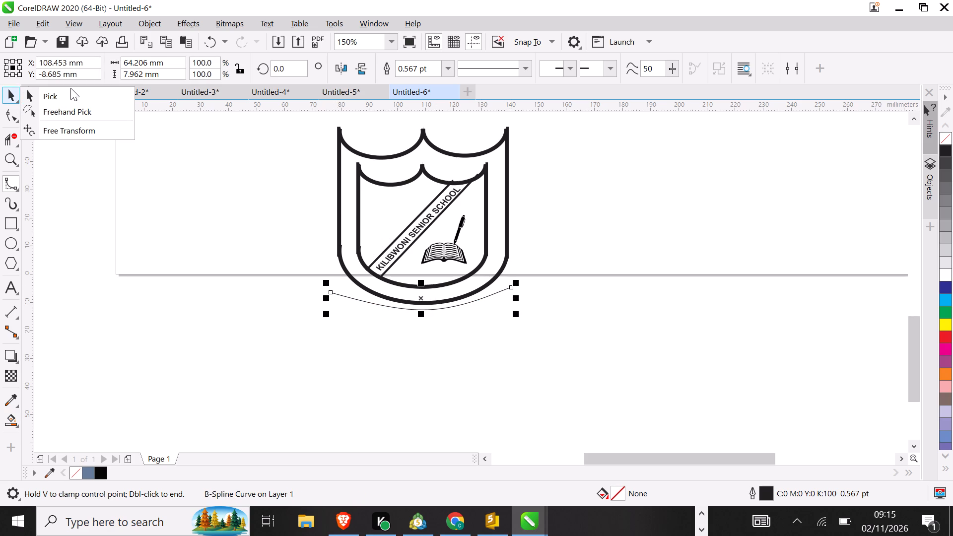
click(70, 90)
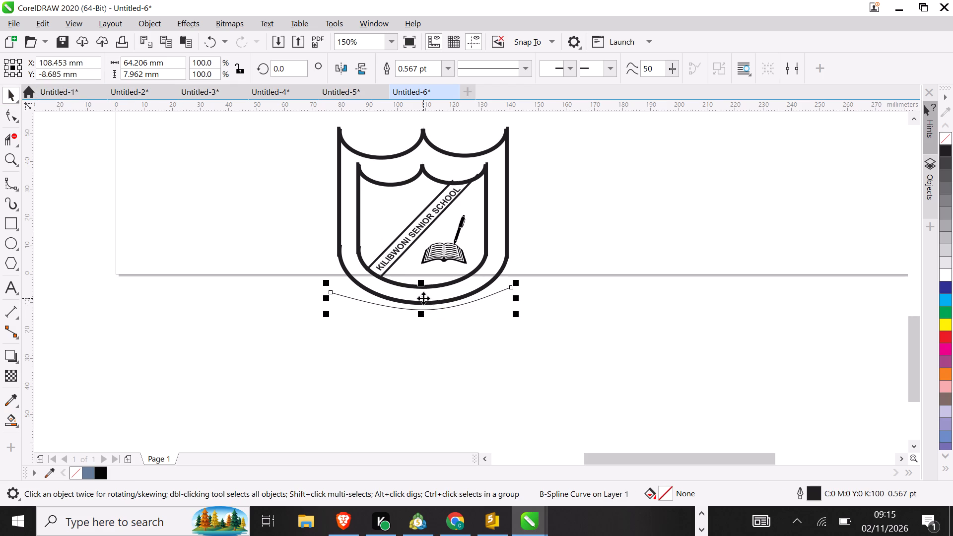
right_click(423, 298)
click(350, 345)
right_drag(422, 297, 421, 317)
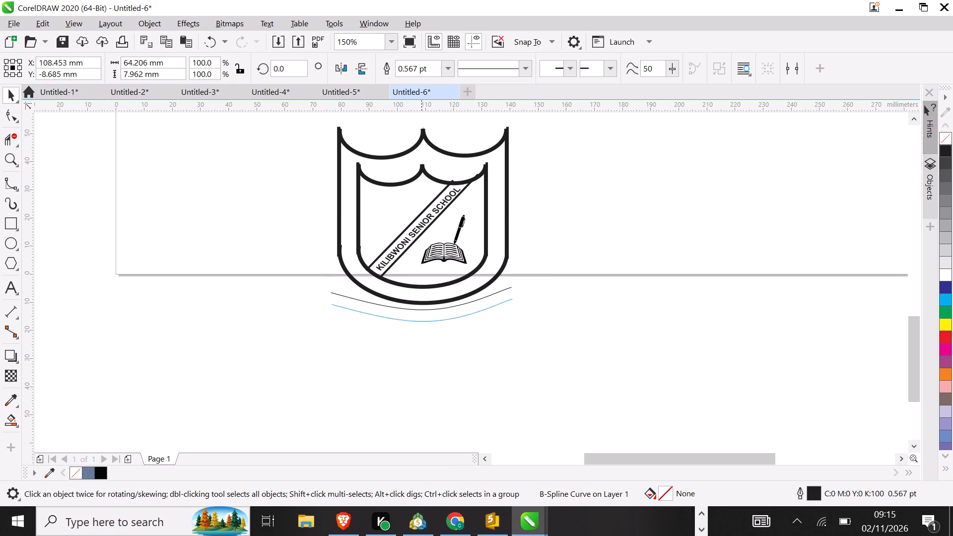
right_drag(421, 317, 421, 321)
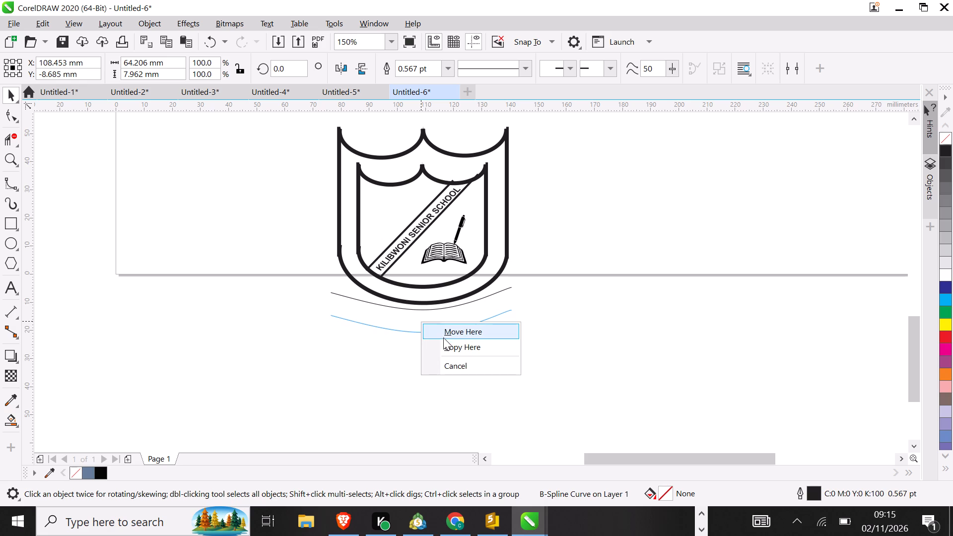
click(445, 342)
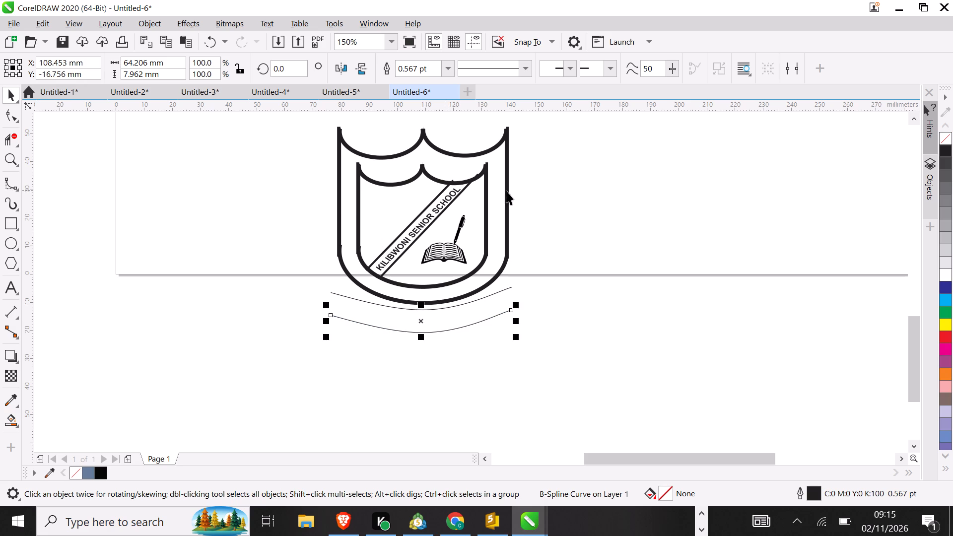
click(574, 327)
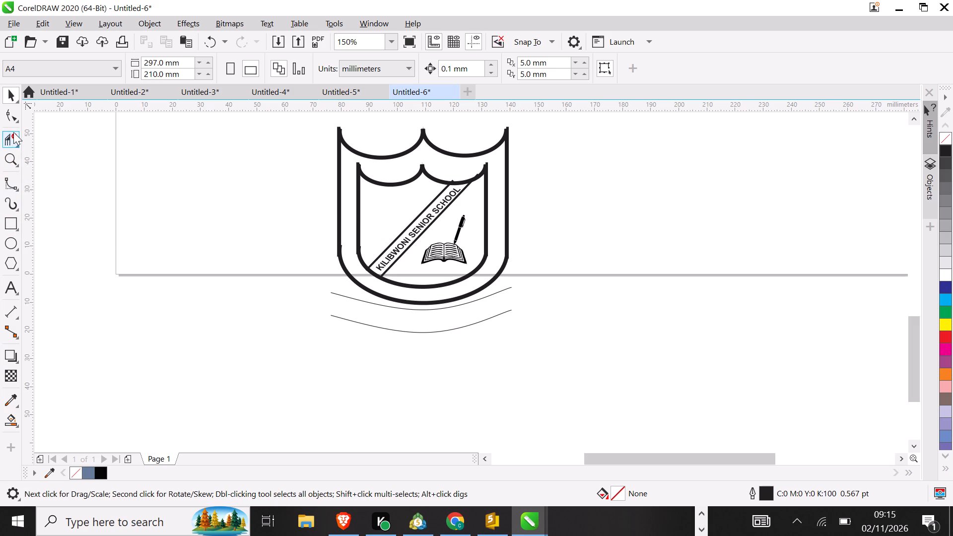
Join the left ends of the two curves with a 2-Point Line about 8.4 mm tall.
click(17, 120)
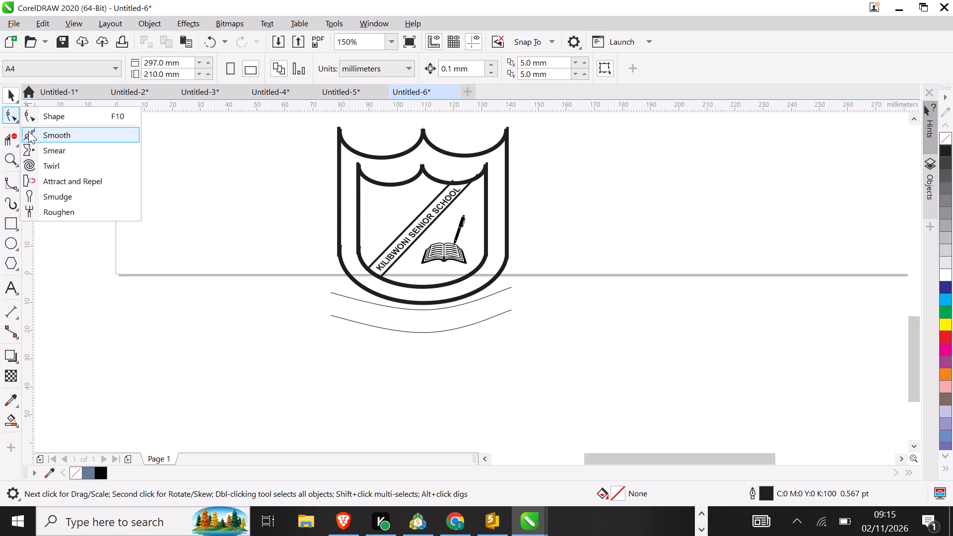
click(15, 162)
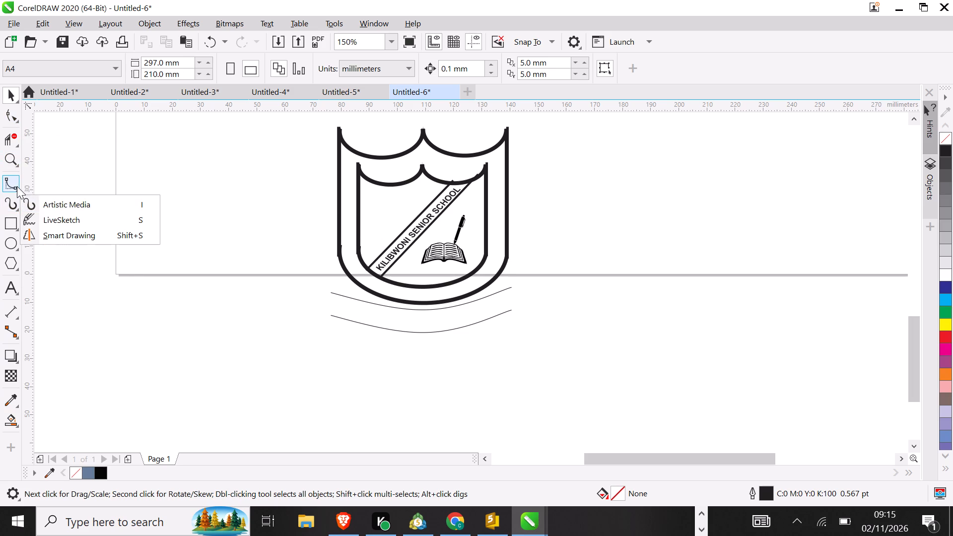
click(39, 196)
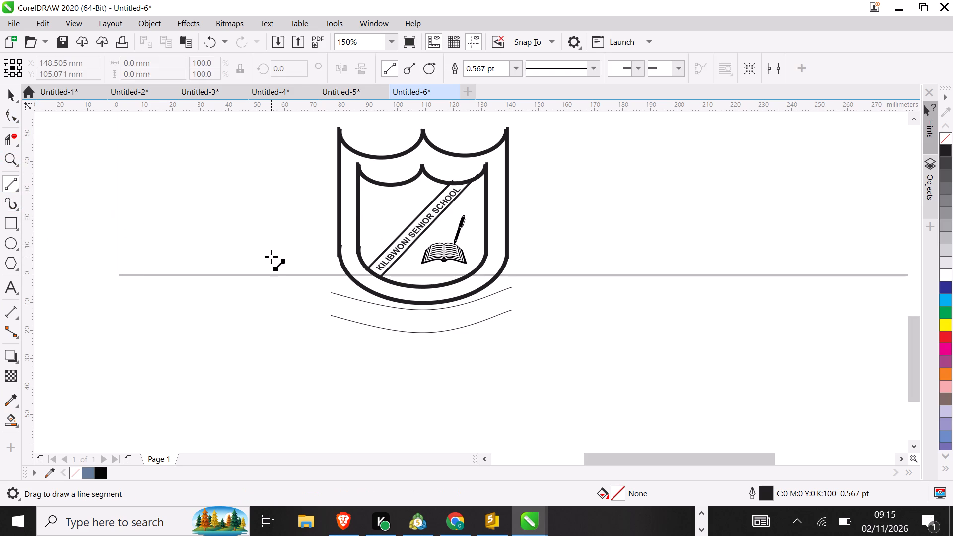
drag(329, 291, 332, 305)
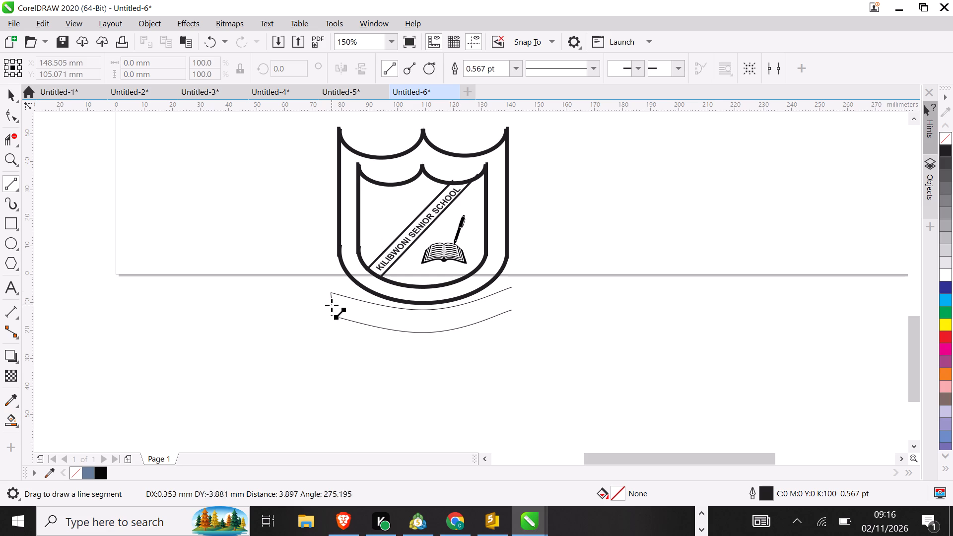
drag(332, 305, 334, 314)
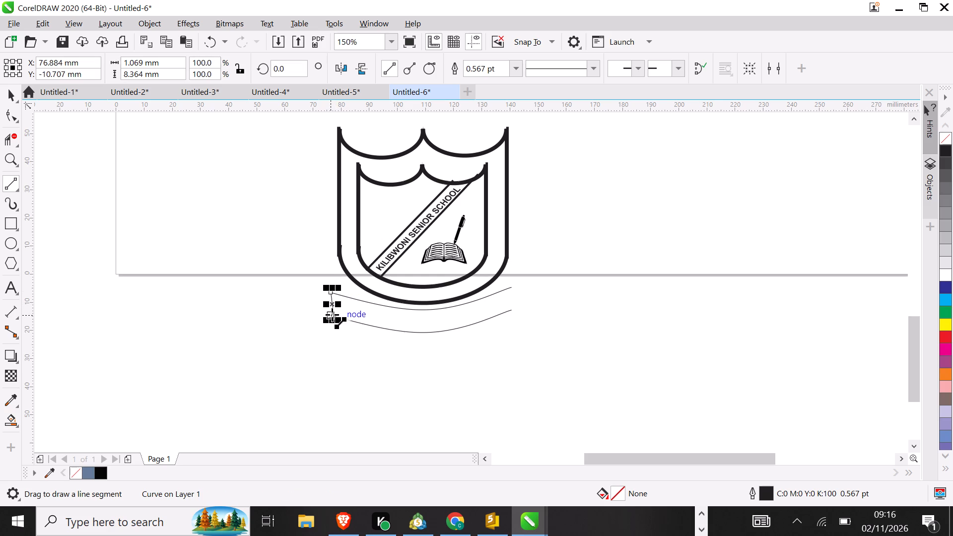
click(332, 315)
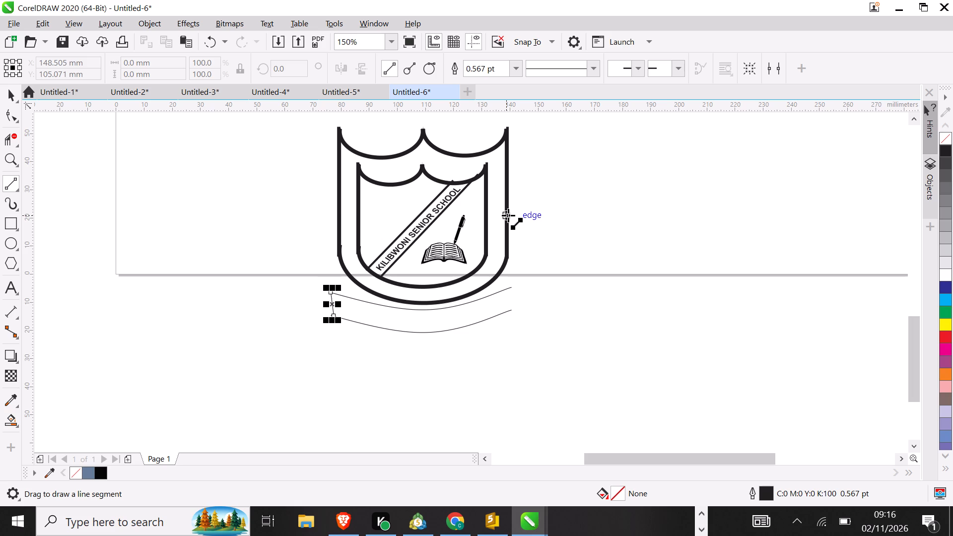
Join the right ends of the two curves with a straight line about 8 mm long.
click(512, 286)
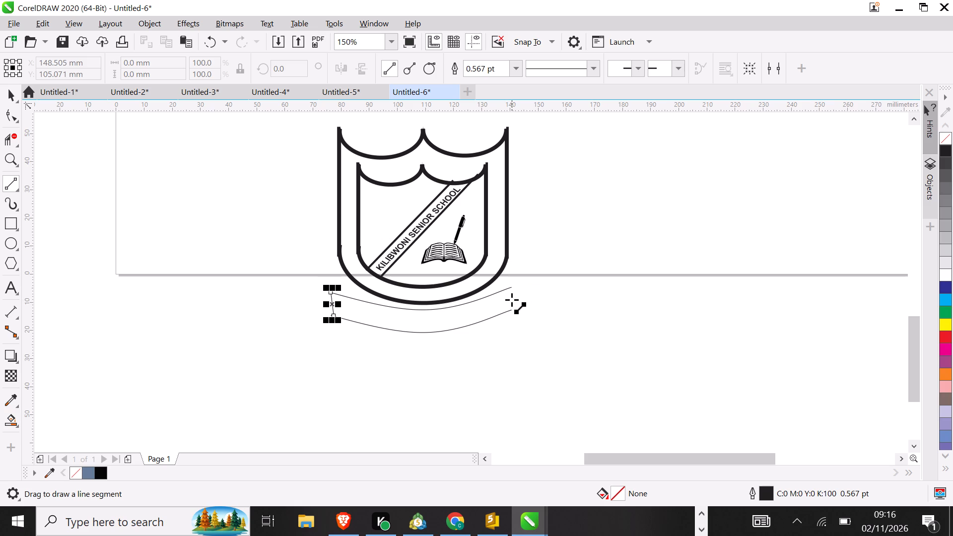
click(512, 287)
drag(512, 287, 511, 307)
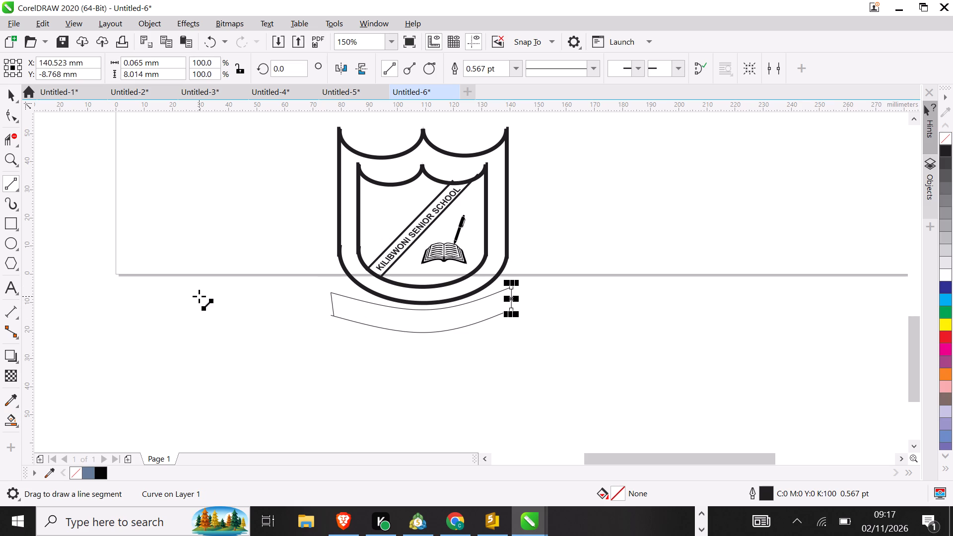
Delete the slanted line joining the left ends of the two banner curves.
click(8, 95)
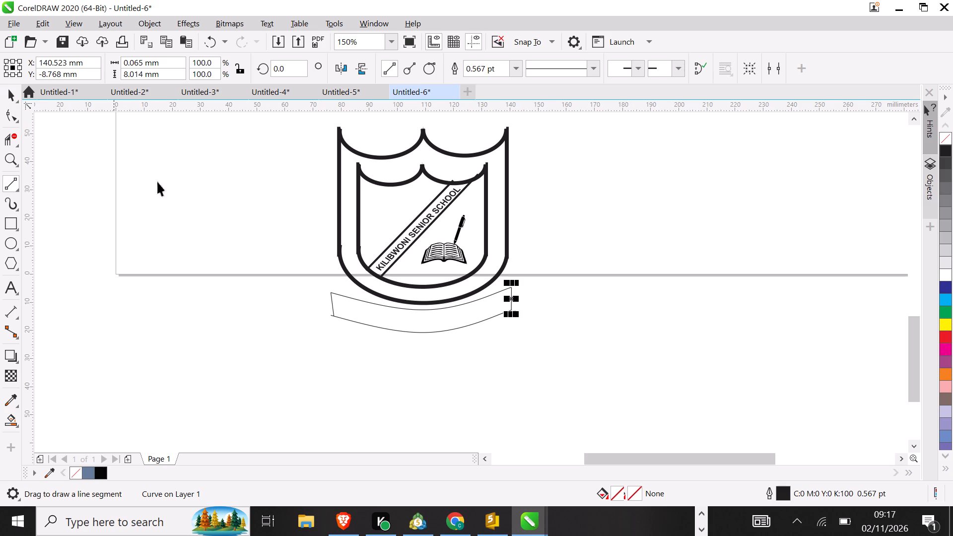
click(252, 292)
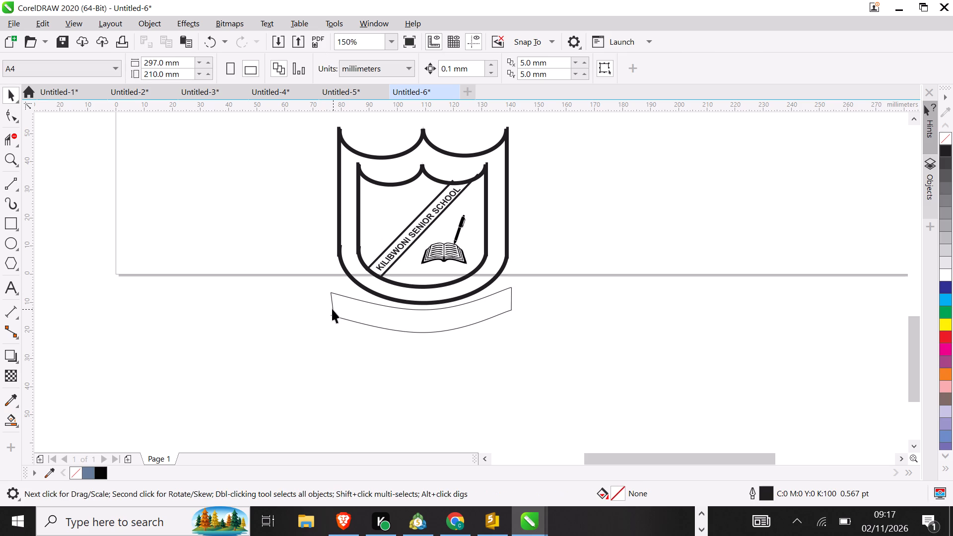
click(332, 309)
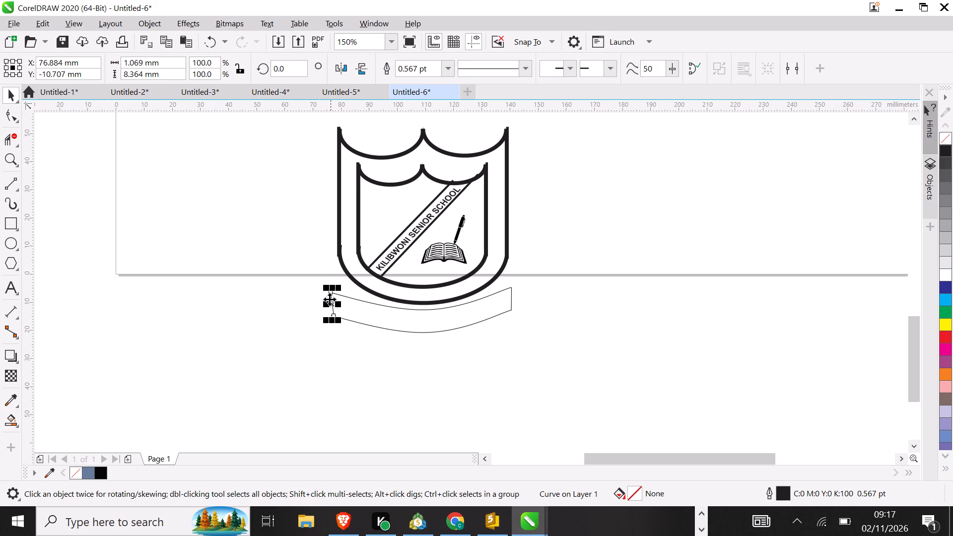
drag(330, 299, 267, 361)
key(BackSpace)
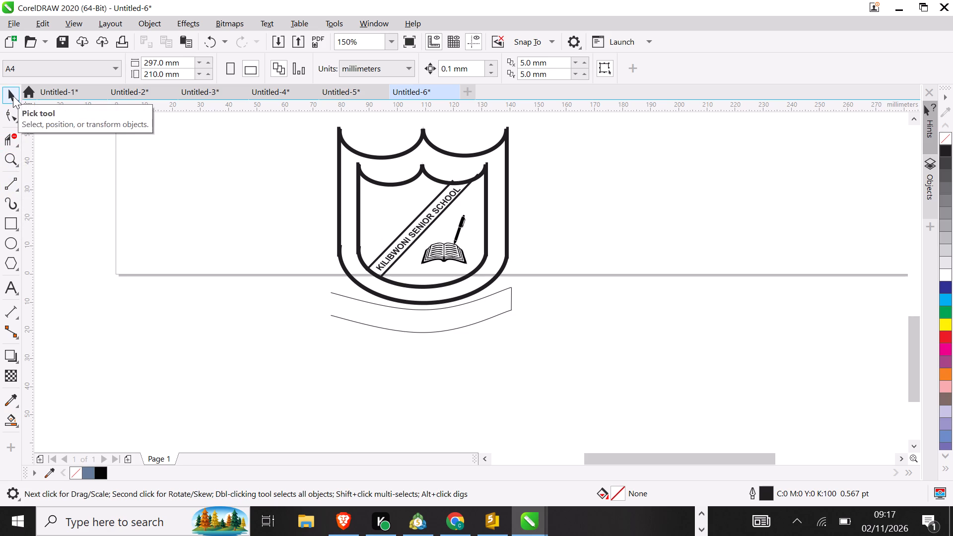
Join the left ends of the two banner curves with a vertical 2-Point Line about 8 mm long.
click(11, 121)
click(16, 121)
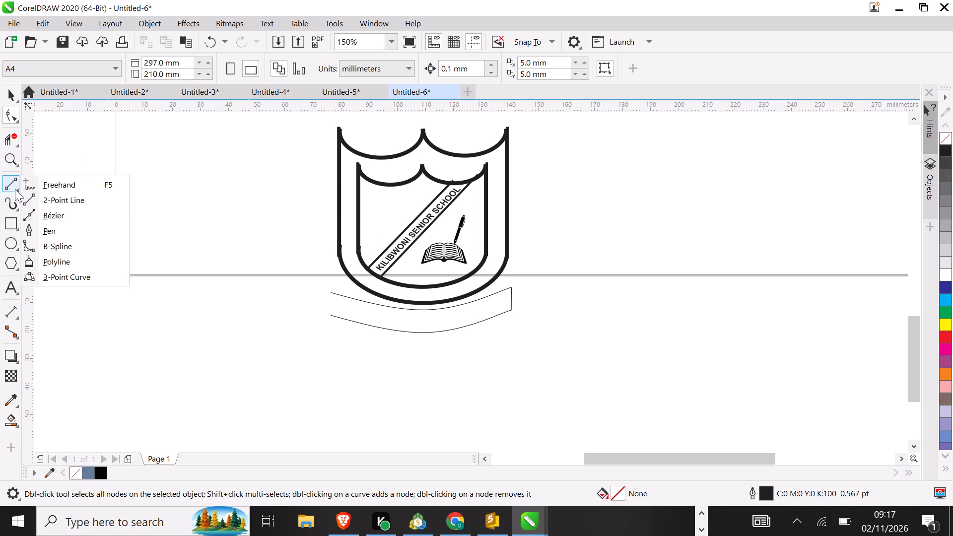
click(32, 194)
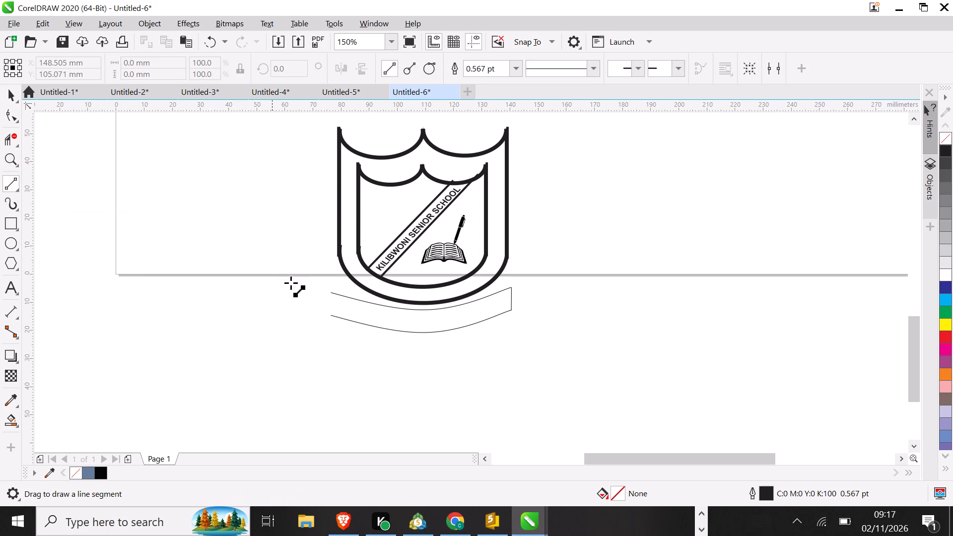
click(331, 292)
drag(332, 291, 333, 302)
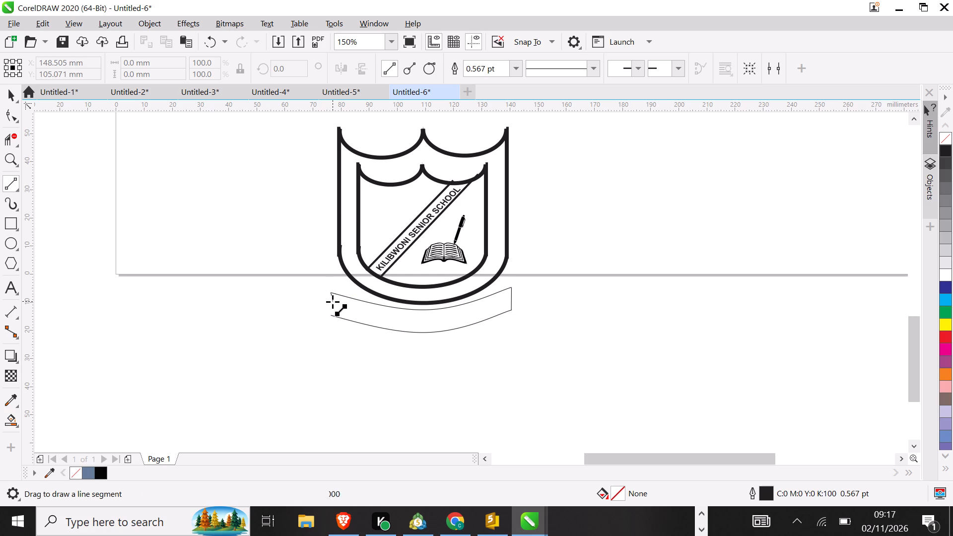
drag(333, 302, 333, 305)
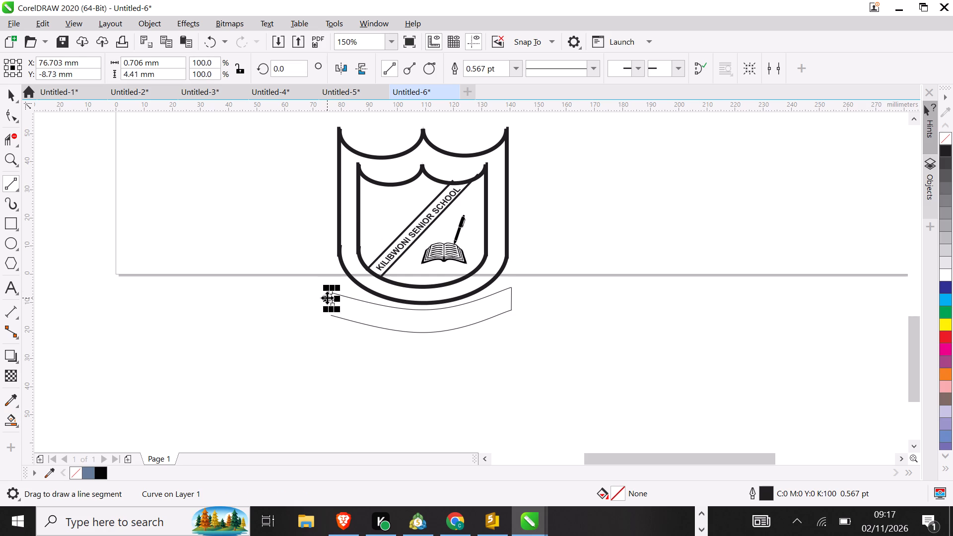
key(BackSpace)
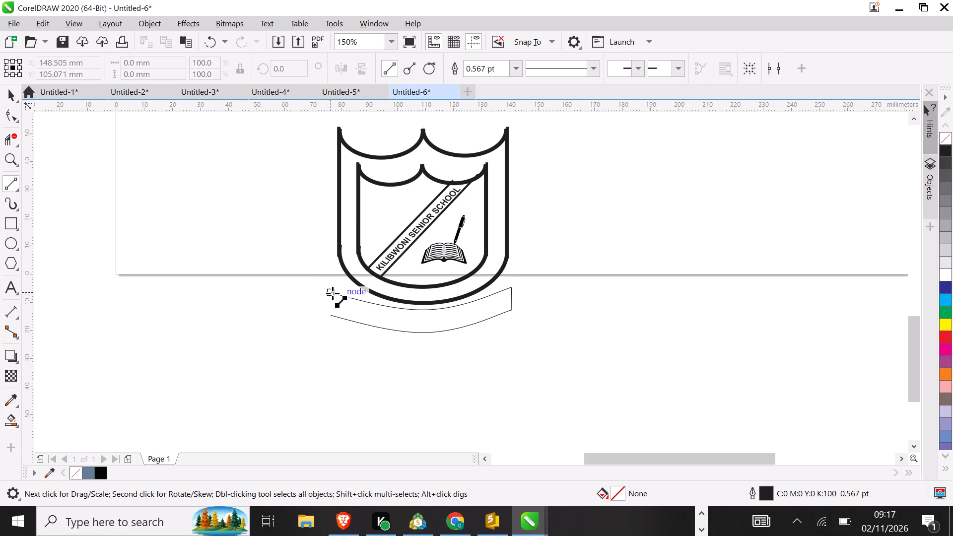
drag(333, 292, 333, 313)
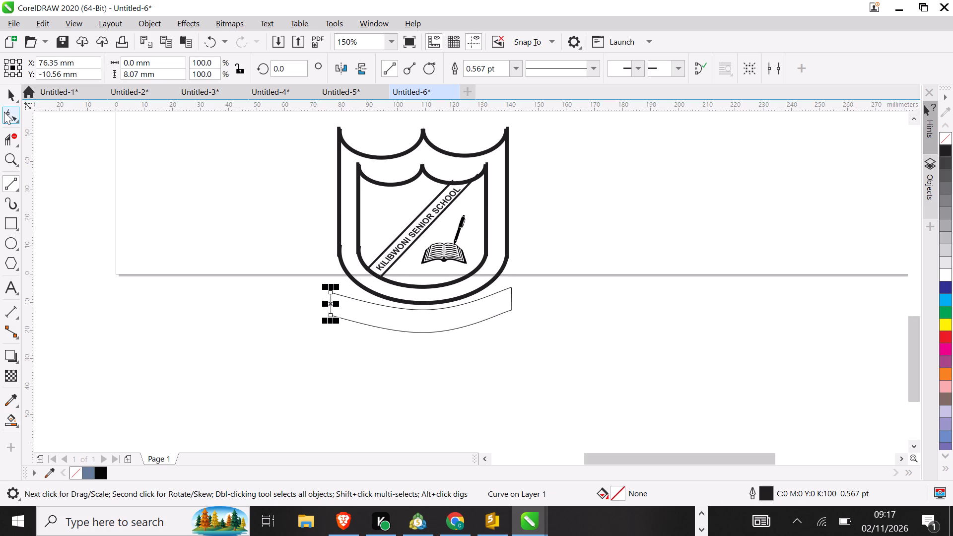
click(3, 100)
click(3, 100)
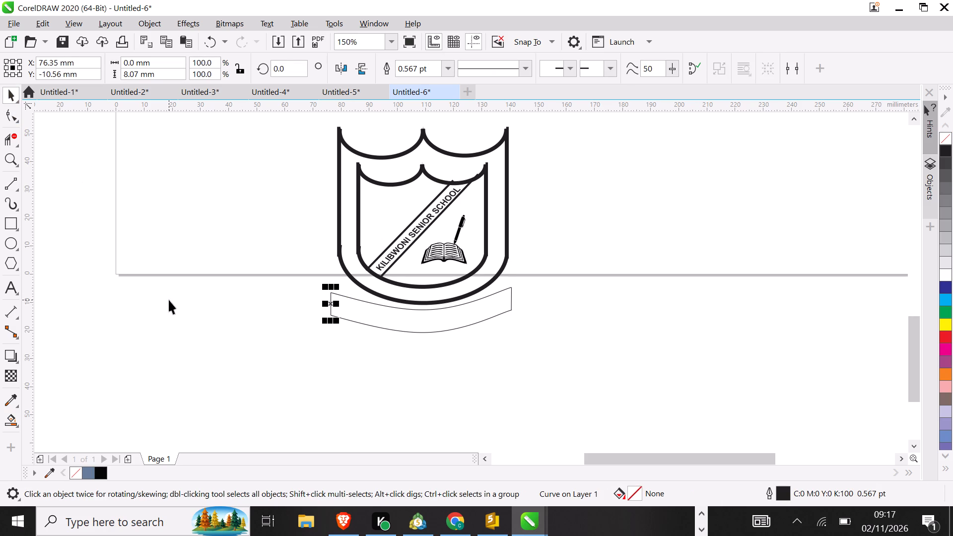
click(169, 300)
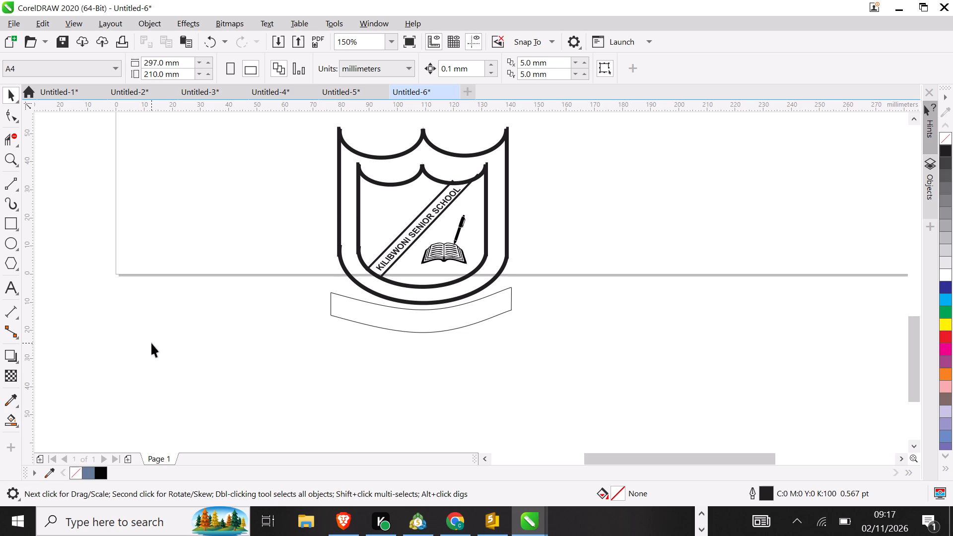
Set the outline width of all four banner lines beneath the shield to 3.0 pt.
drag(310, 278, 313, 289)
drag(313, 289, 558, 359)
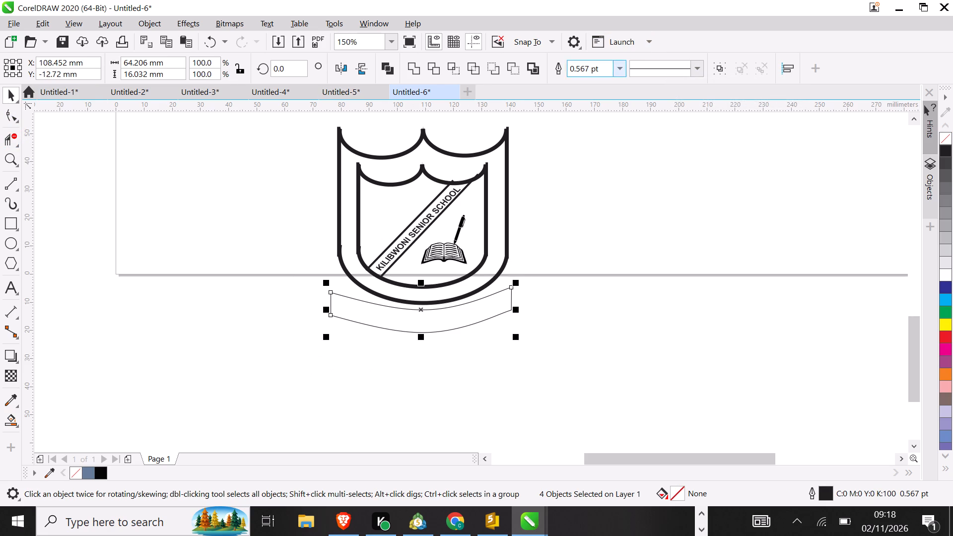
click(622, 70)
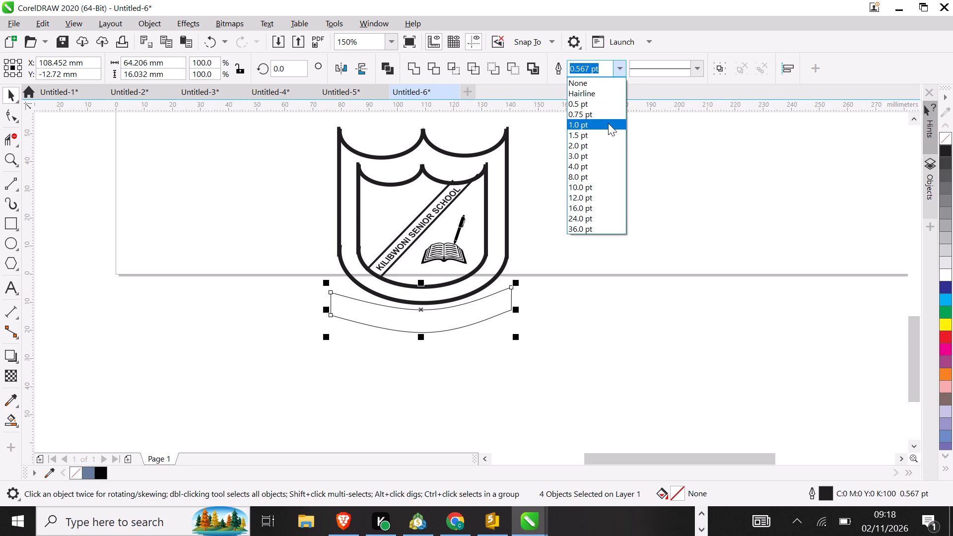
click(608, 154)
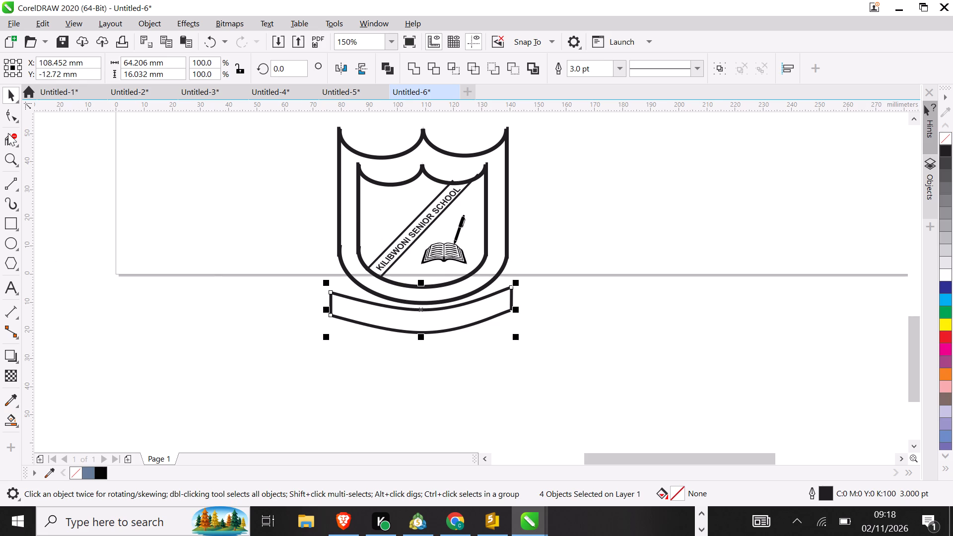
Draw a notched ribbon tail about 15.5 mm wide and 11.5 mm high at the banner's left end with the Polyline tool.
click(13, 179)
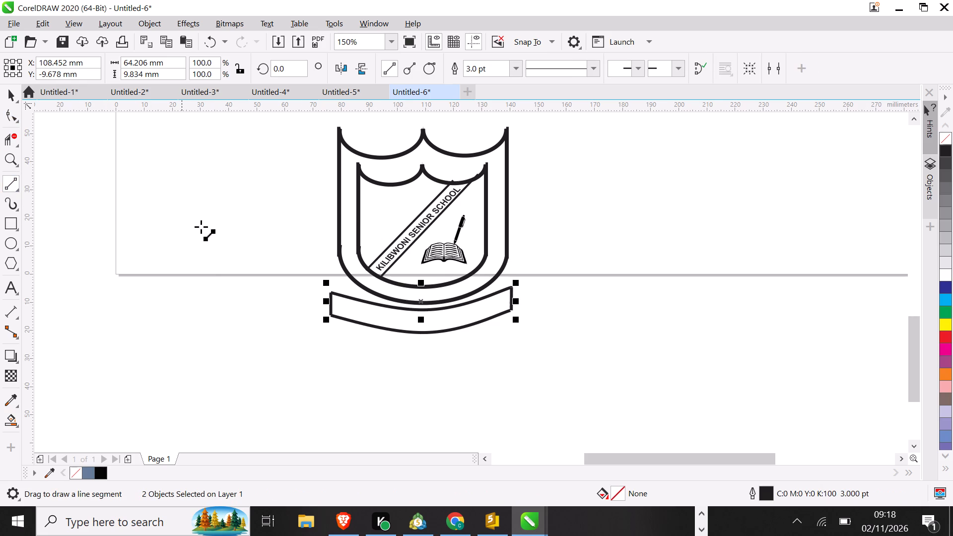
click(343, 293)
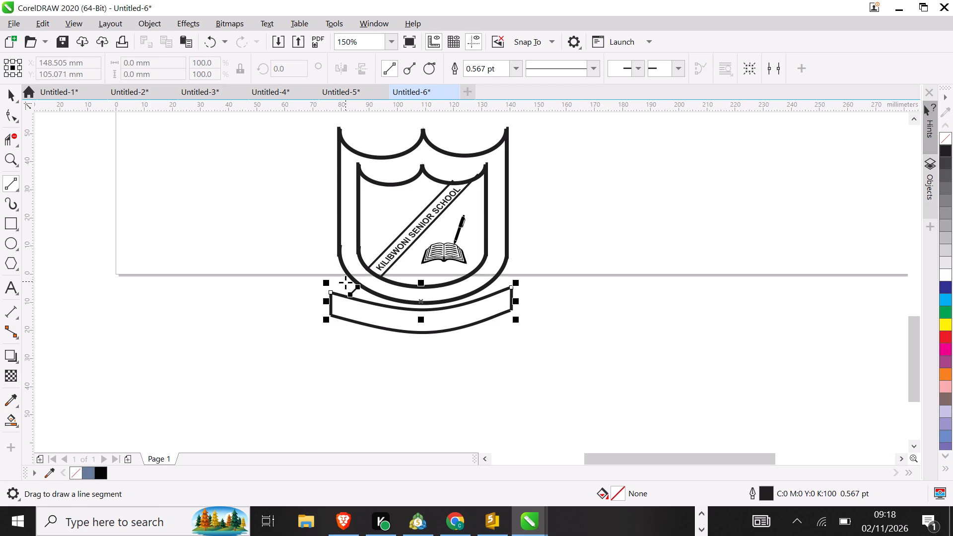
click(18, 188)
click(48, 258)
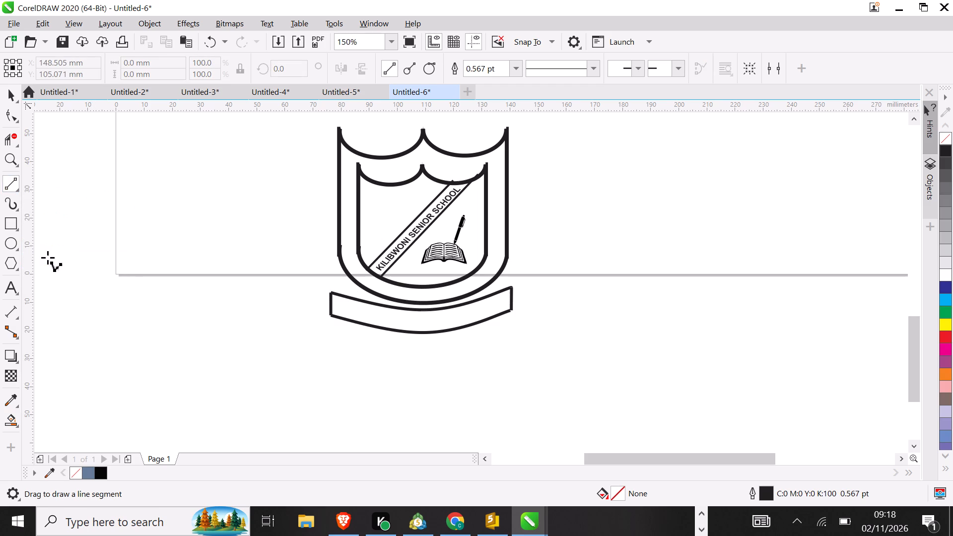
click(340, 297)
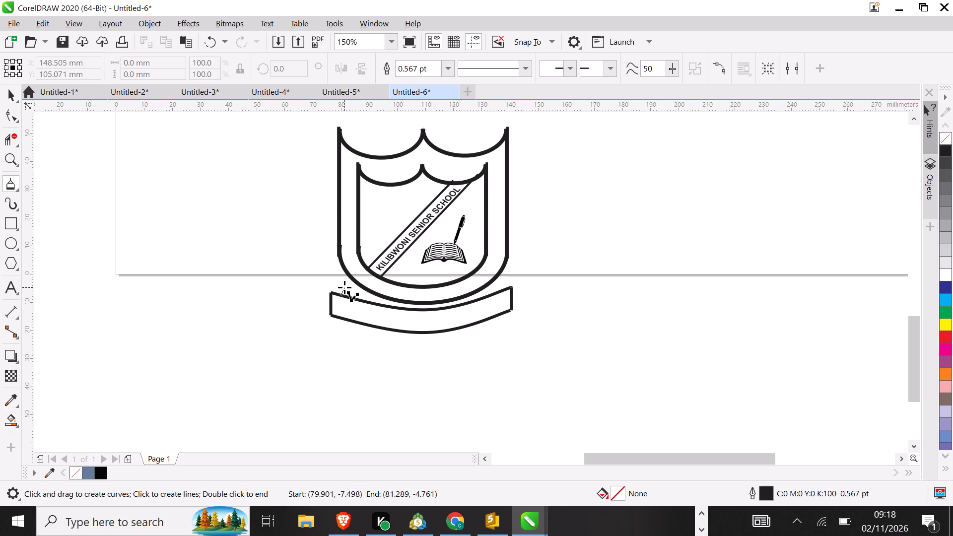
click(342, 286)
click(310, 274)
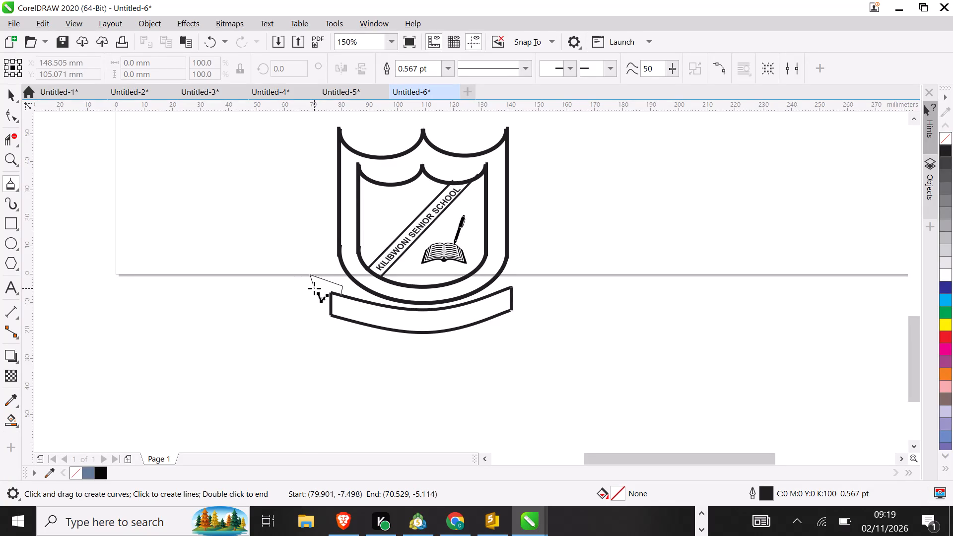
click(314, 288)
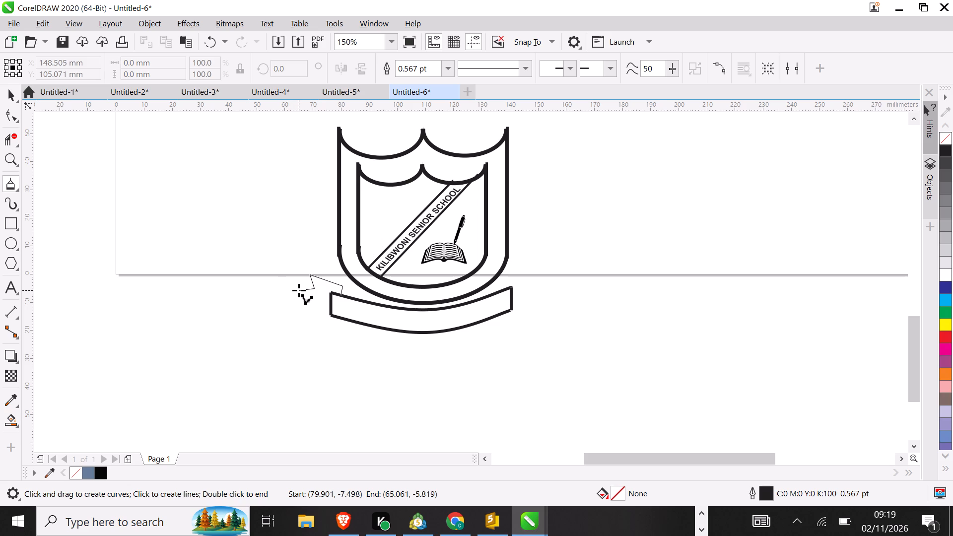
click(299, 290)
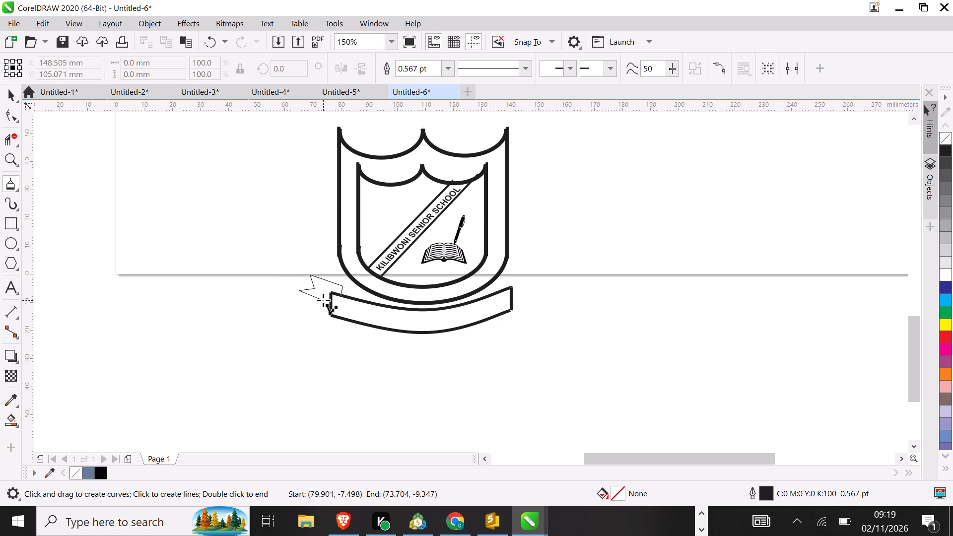
click(326, 303)
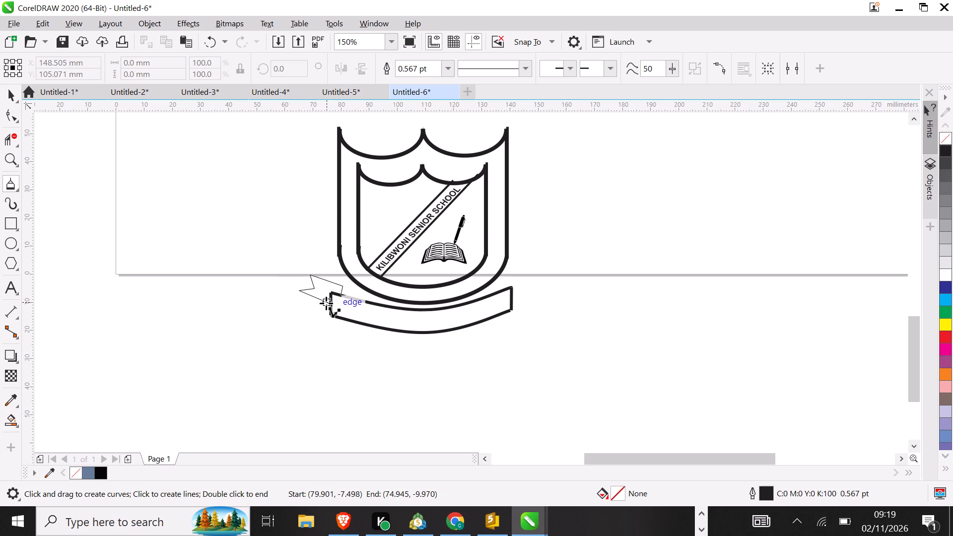
double_click(330, 307)
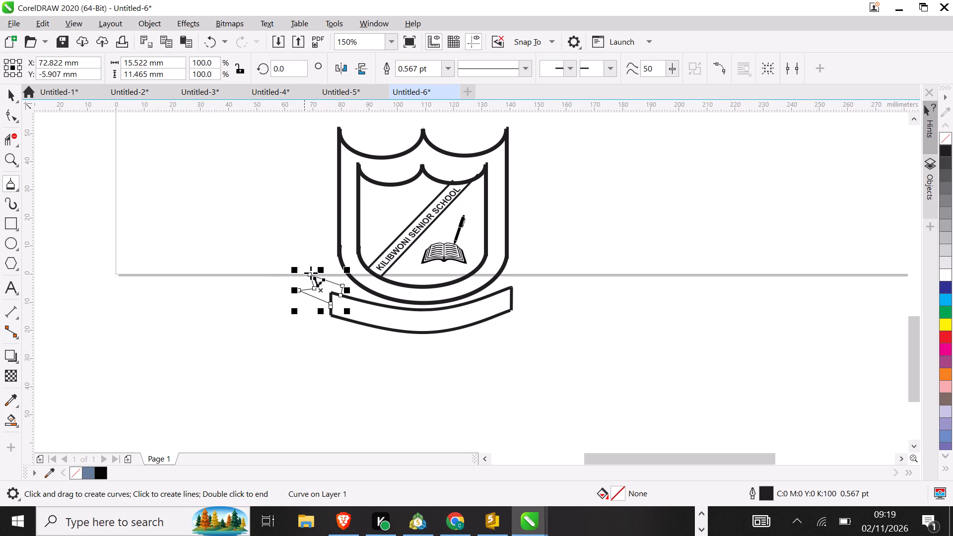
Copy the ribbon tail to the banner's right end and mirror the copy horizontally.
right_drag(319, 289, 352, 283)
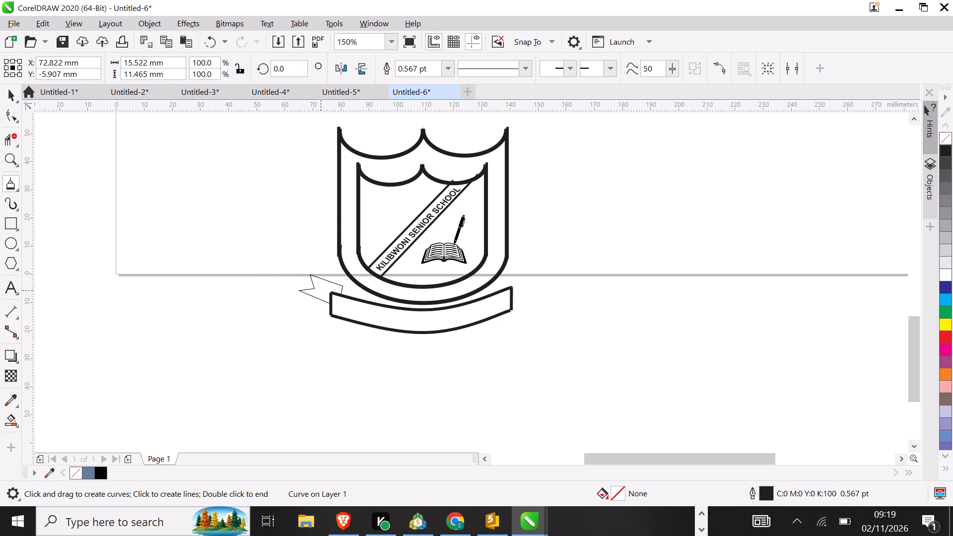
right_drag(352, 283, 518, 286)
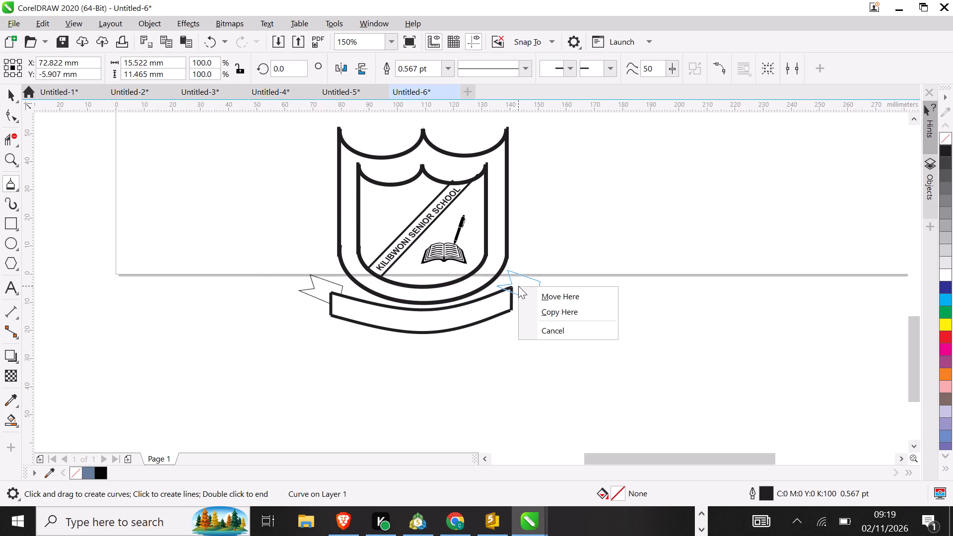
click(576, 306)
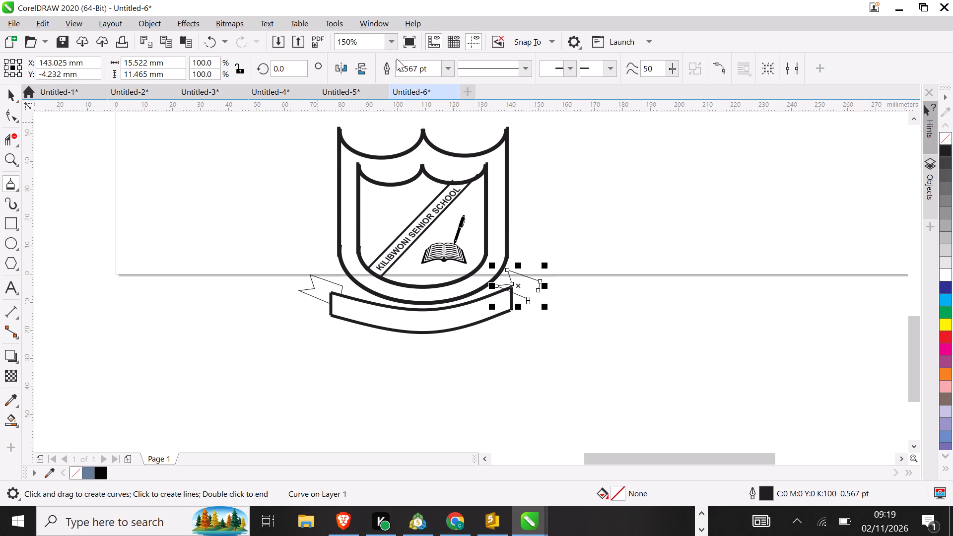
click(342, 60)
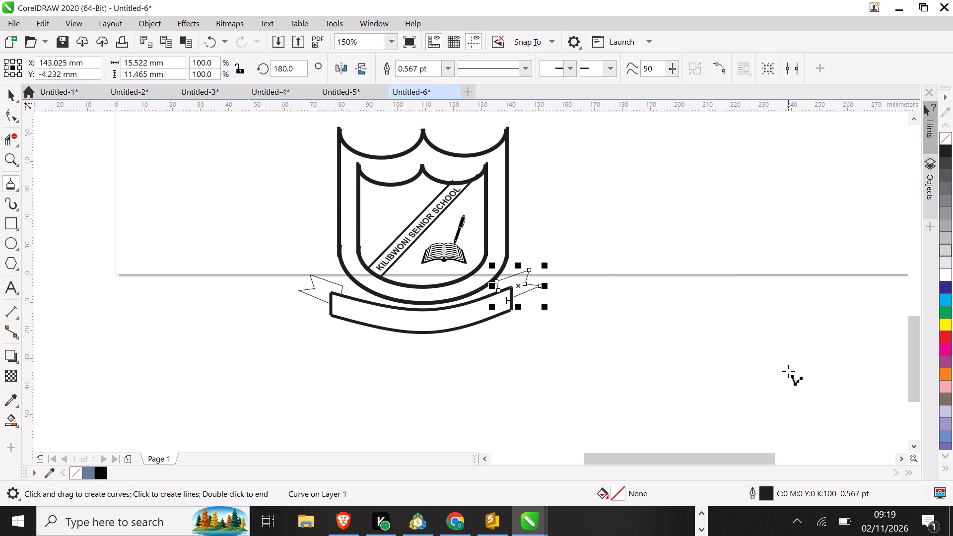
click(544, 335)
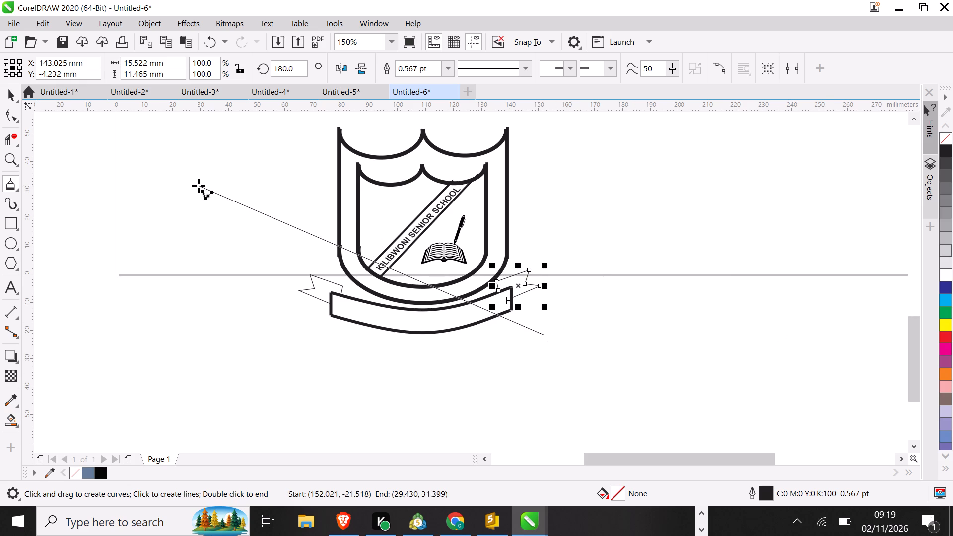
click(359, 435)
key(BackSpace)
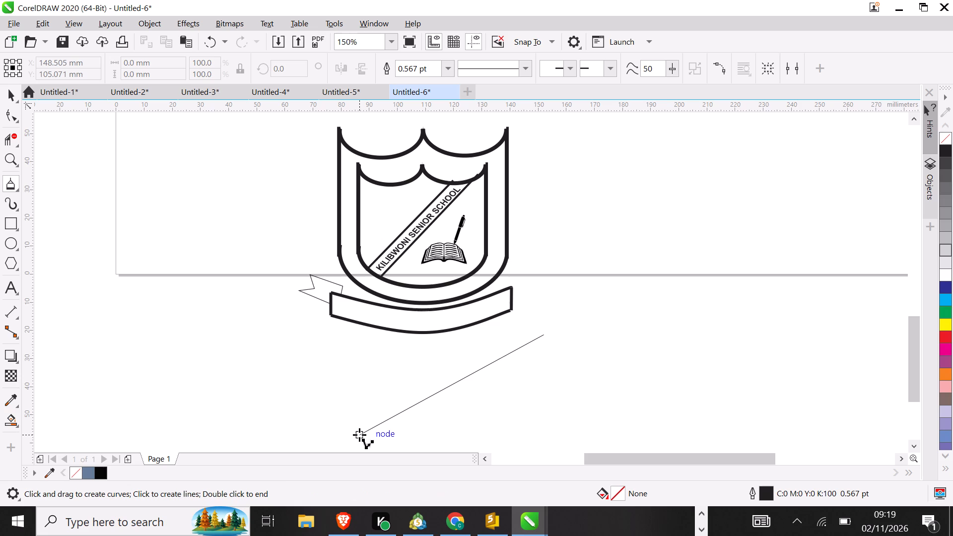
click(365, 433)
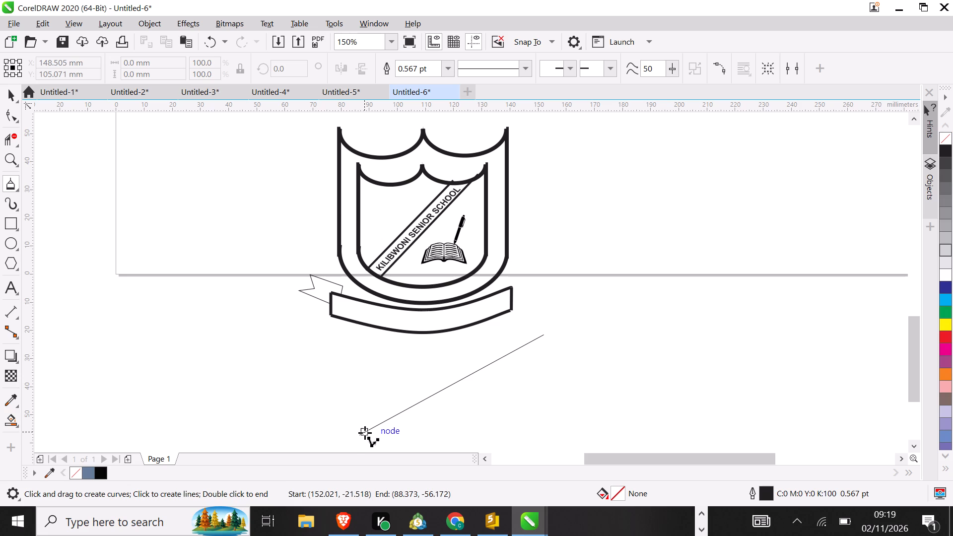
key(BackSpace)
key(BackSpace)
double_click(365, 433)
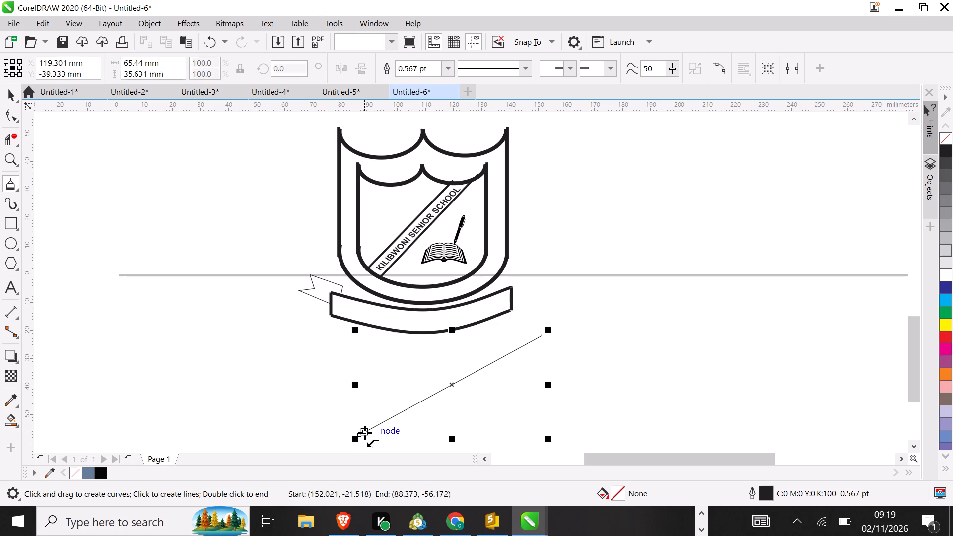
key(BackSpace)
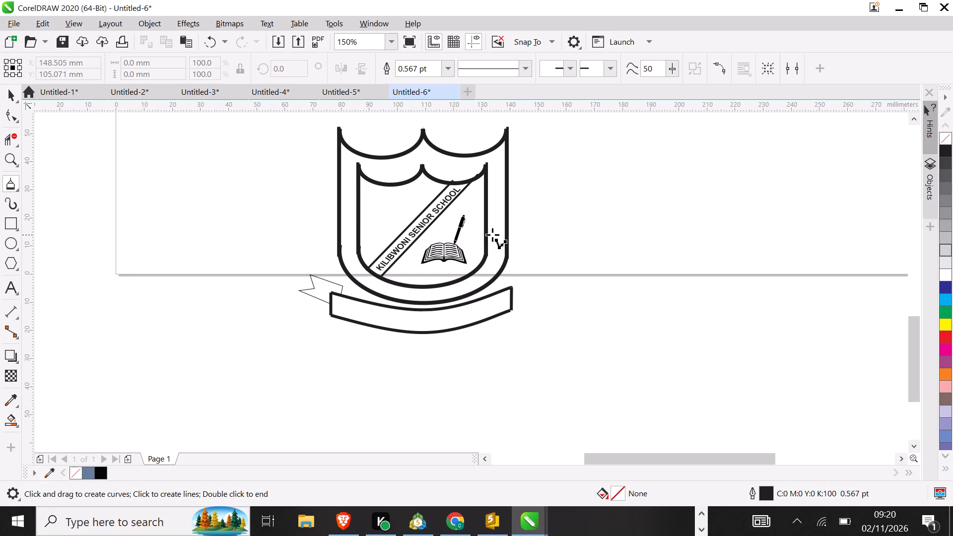
Copy the notched ribbon tail from the banner's left end to its right end and mirror the copy horizontally.
drag(0, 90, 6, 91)
double_click(6, 91)
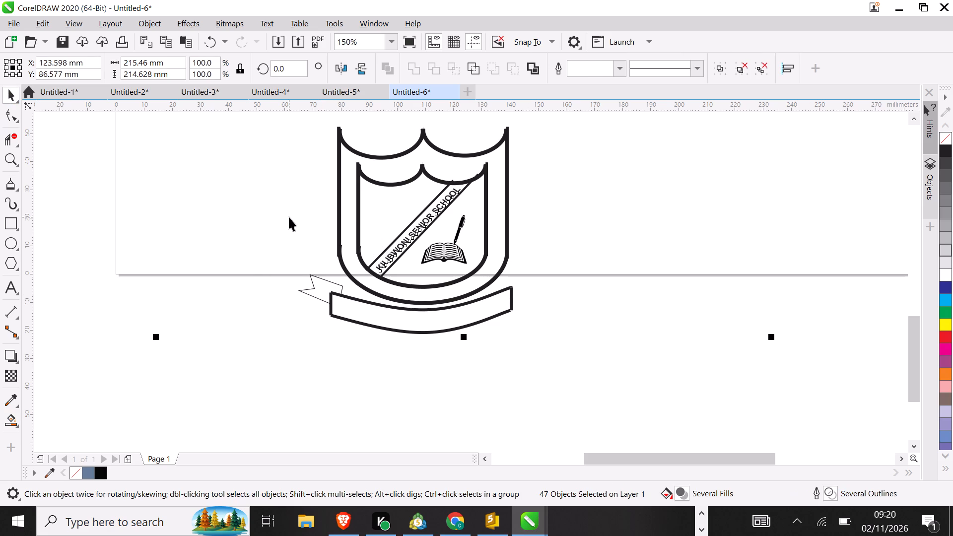
click(249, 276)
drag(290, 265, 289, 294)
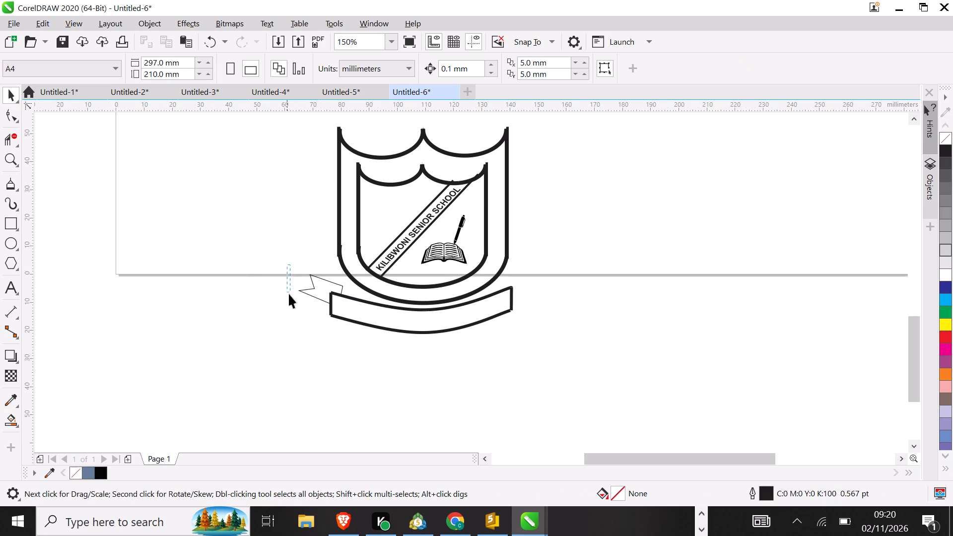
drag(289, 294, 348, 308)
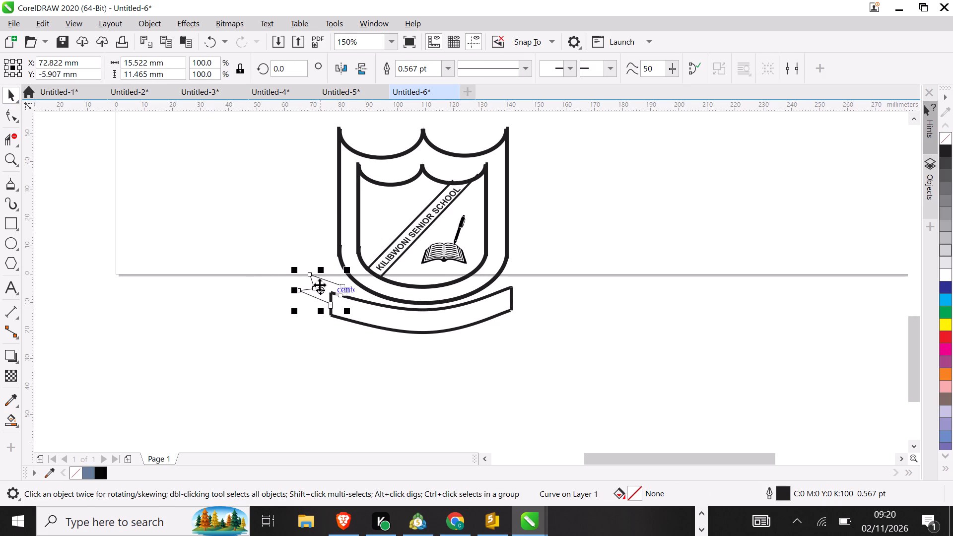
right_drag(321, 287, 356, 286)
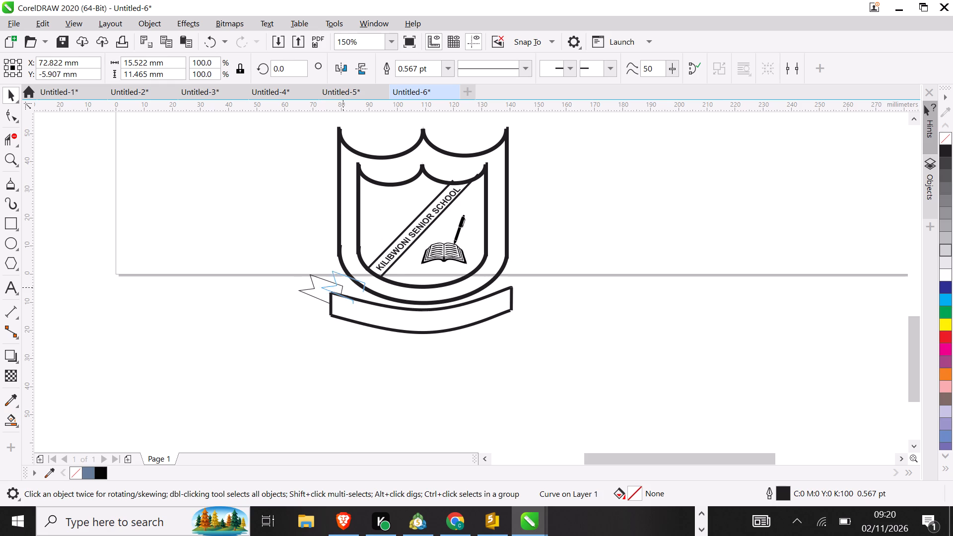
right_drag(356, 286, 502, 288)
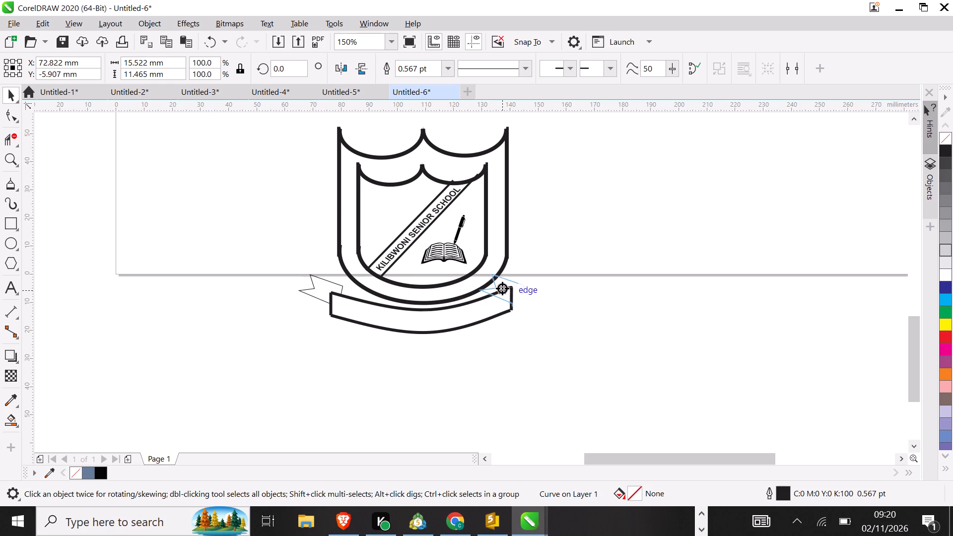
right_drag(502, 288, 504, 285)
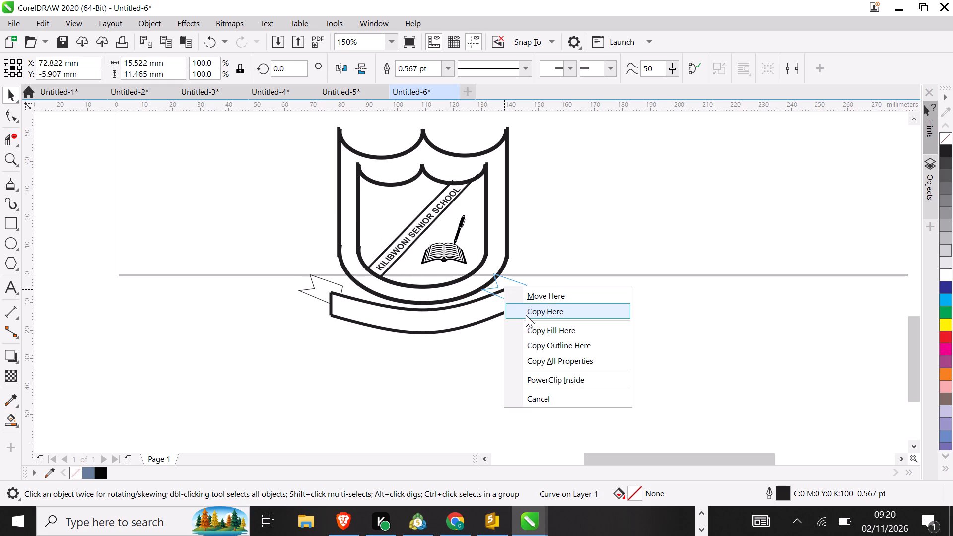
click(526, 315)
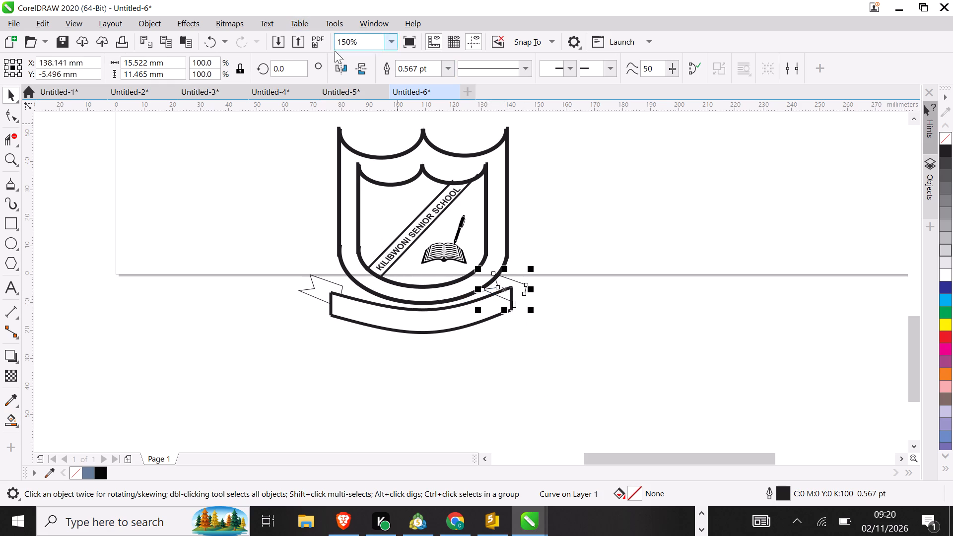
click(338, 60)
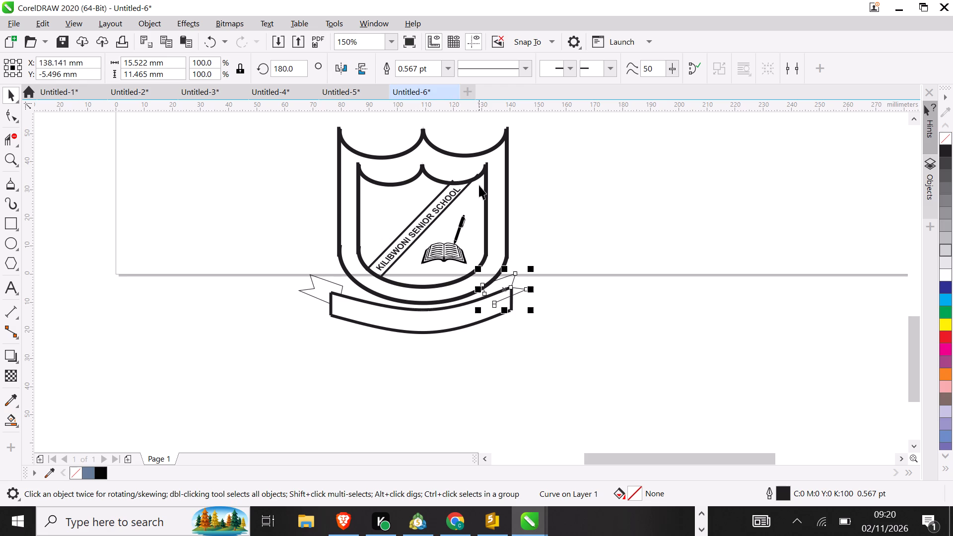
Nudge the mirrored ribbon tail against the banner's right end, to about X 143.9 mm and Y -4.4 mm.
key(Down)
key(Down)
key(Down)
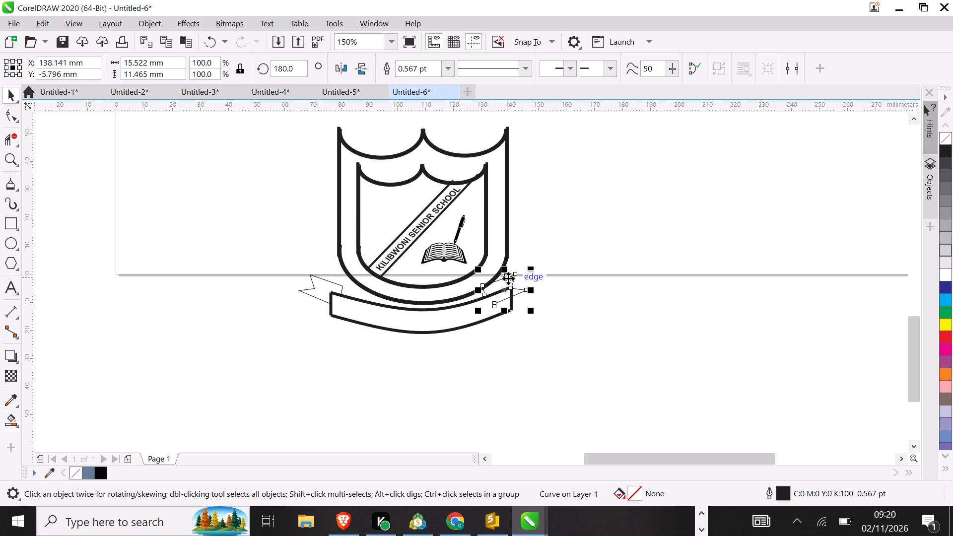
key(Right)
key(Right)
key(Right)
key(Right)
key(Right)
key(Right)
key(Right)
key(Right)
key(Right)
key(Right)
key(Right)
key(Right)
key(Right)
key(Right)
key(Right)
key(Right)
key(Right)
key(Right)
key(Right)
key(Right)
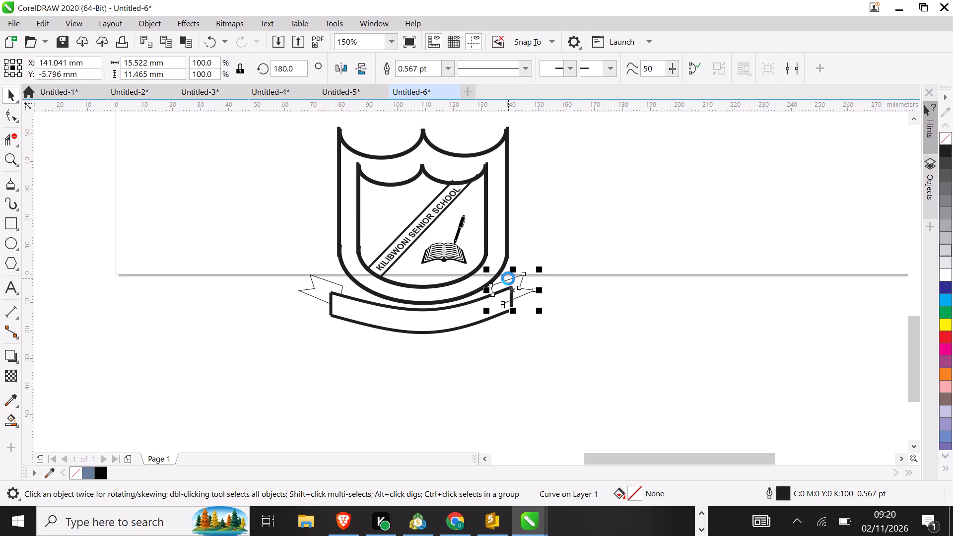
key(Right)
key(Right)
key(Right)
key(Right)
key(Right)
key(Right)
key(Right)
key(Right)
key(Right)
key(Right)
key(Right)
key(Right)
key(Right)
key(Right)
key(Right)
key(Right)
key(Right)
key(Right)
key(Right)
key(Right)
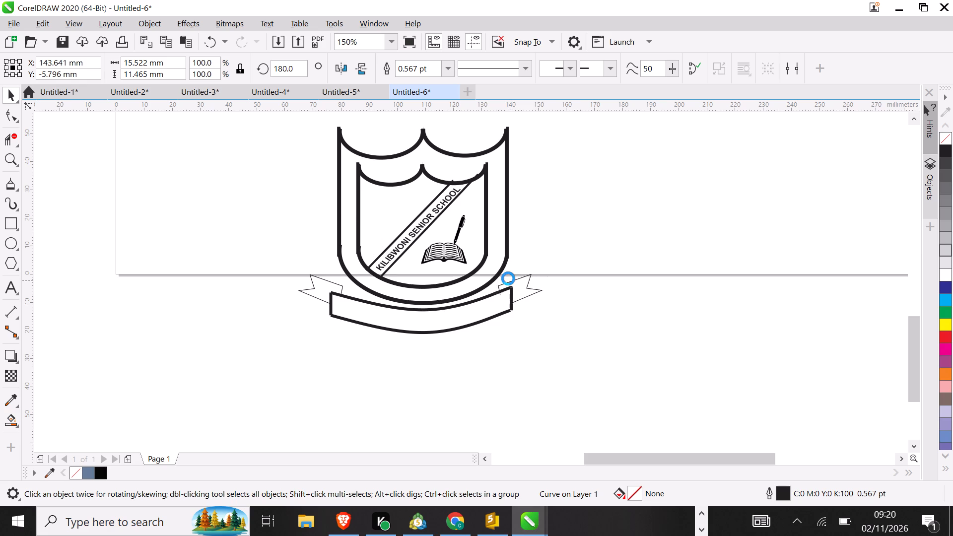
key(Up)
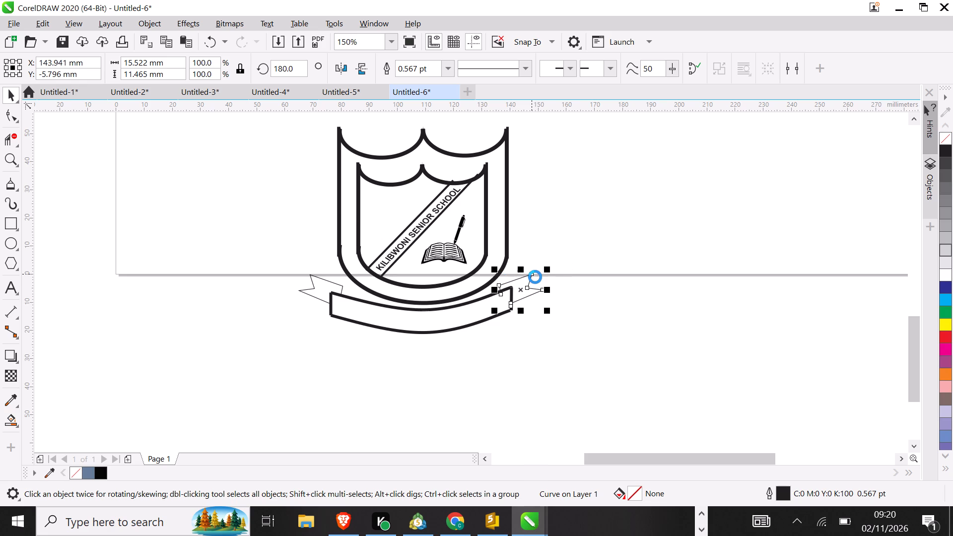
key(Up)
key(Up)
key(Up)
key(Up)
key(Up)
key(Up)
key(Up)
key(Up)
key(Up)
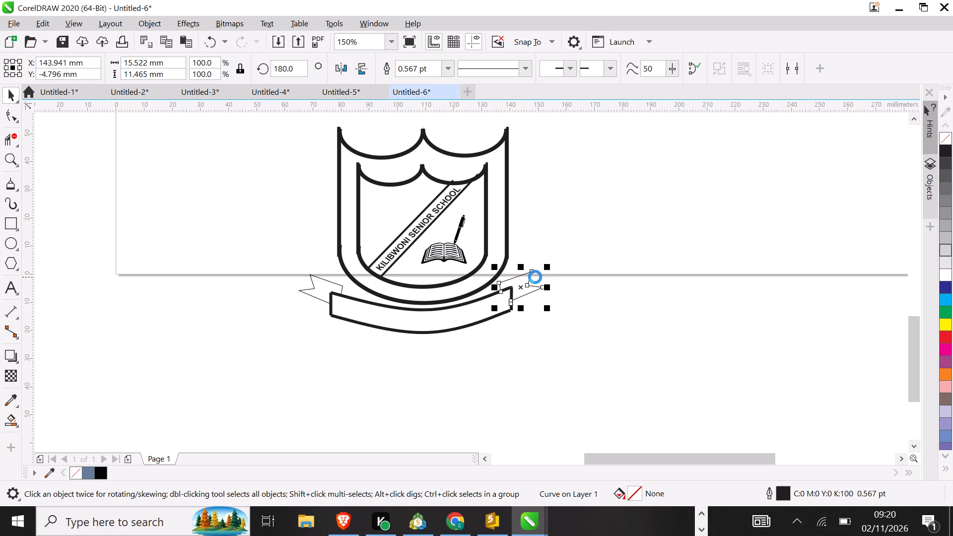
key(Up)
key(Up)
key(Up)
key(Up)
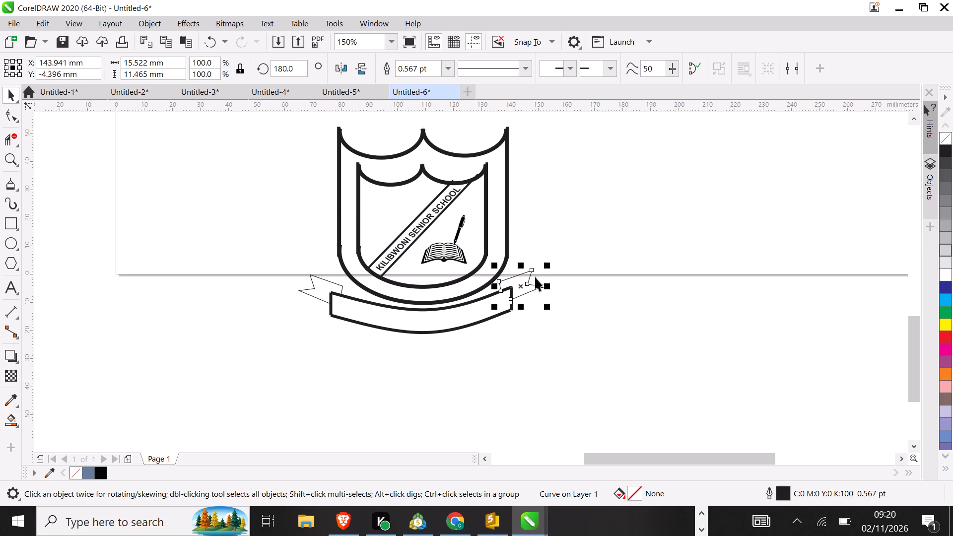
Set the outline width of both ribbon tails to 2.0 pt.
click(452, 69)
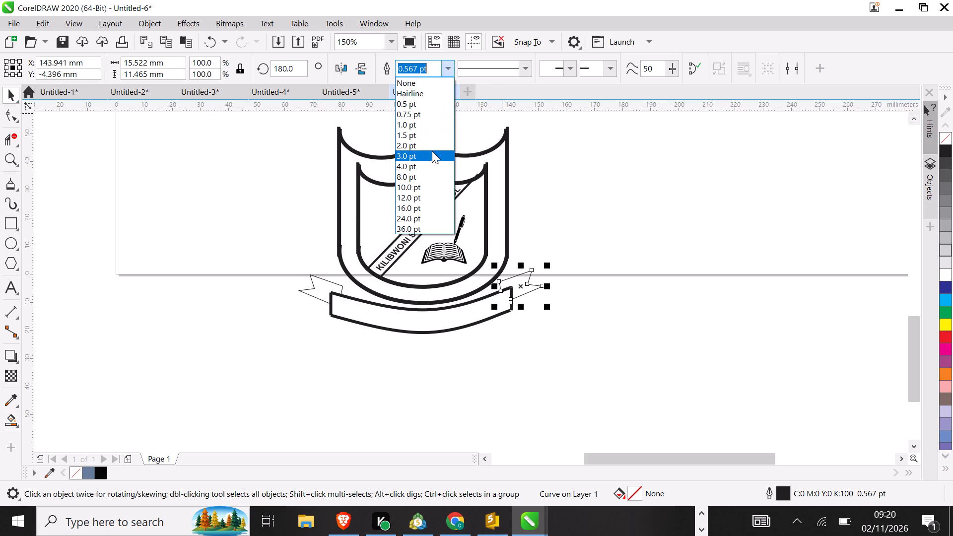
click(433, 145)
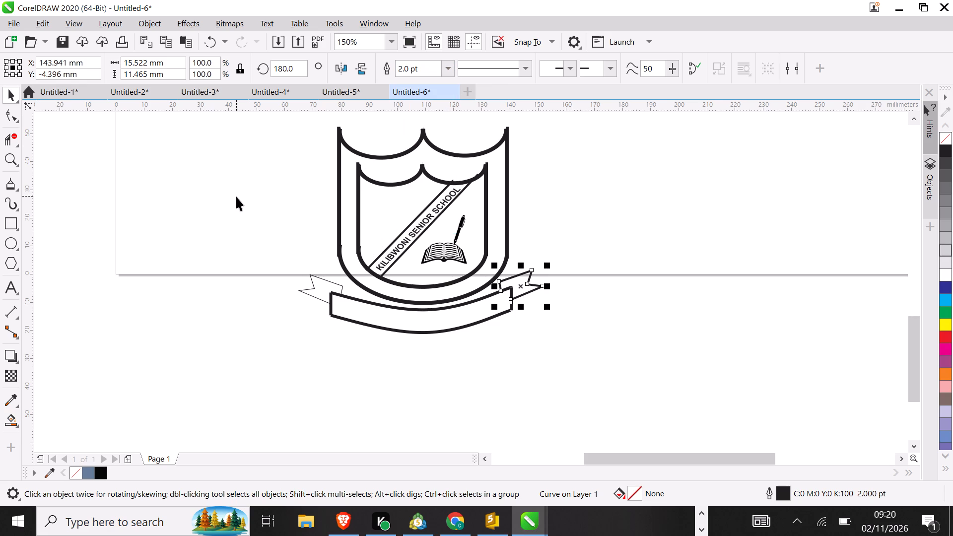
click(313, 283)
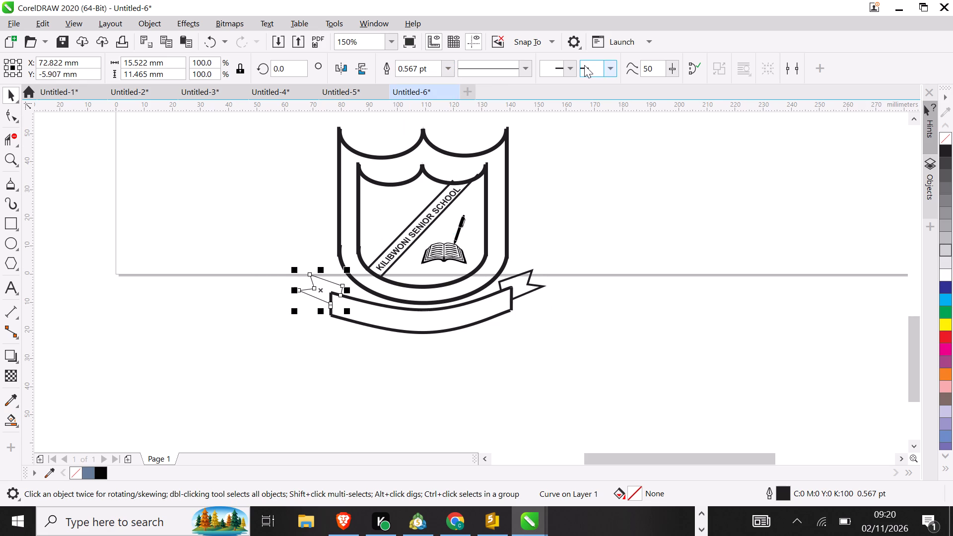
click(448, 67)
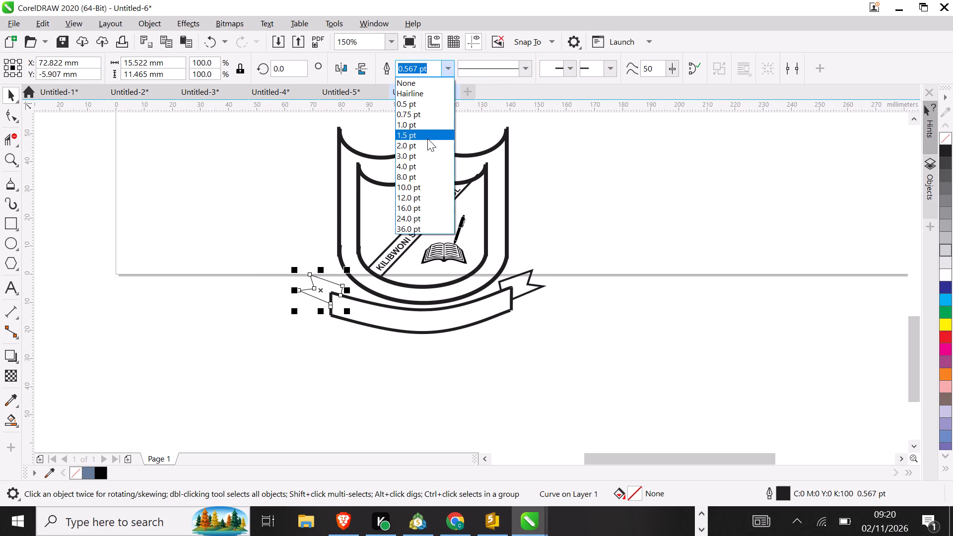
click(428, 145)
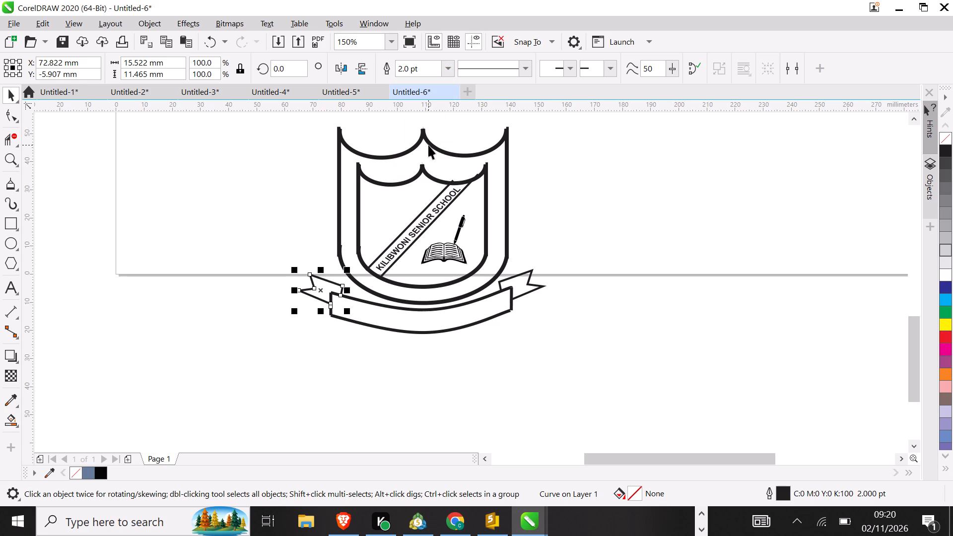
click(15, 92)
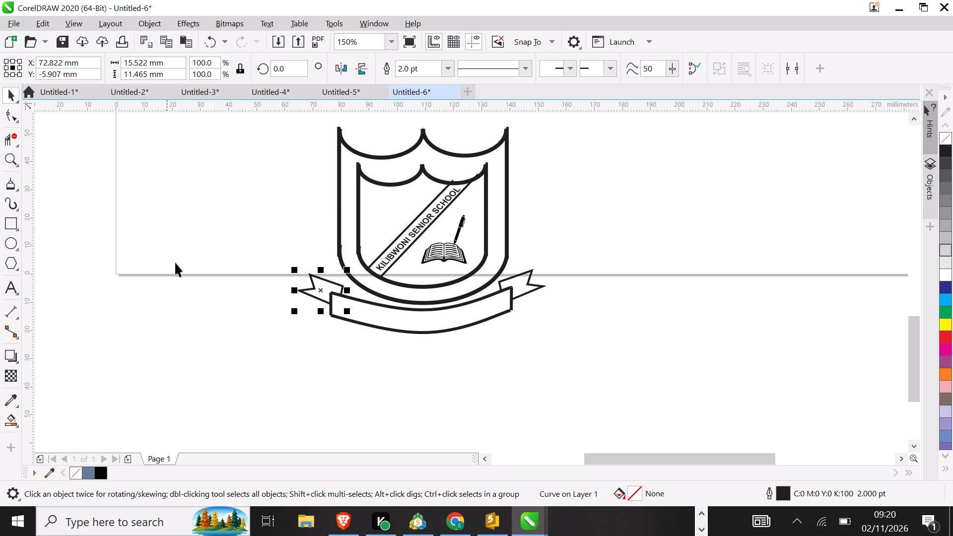
click(175, 263)
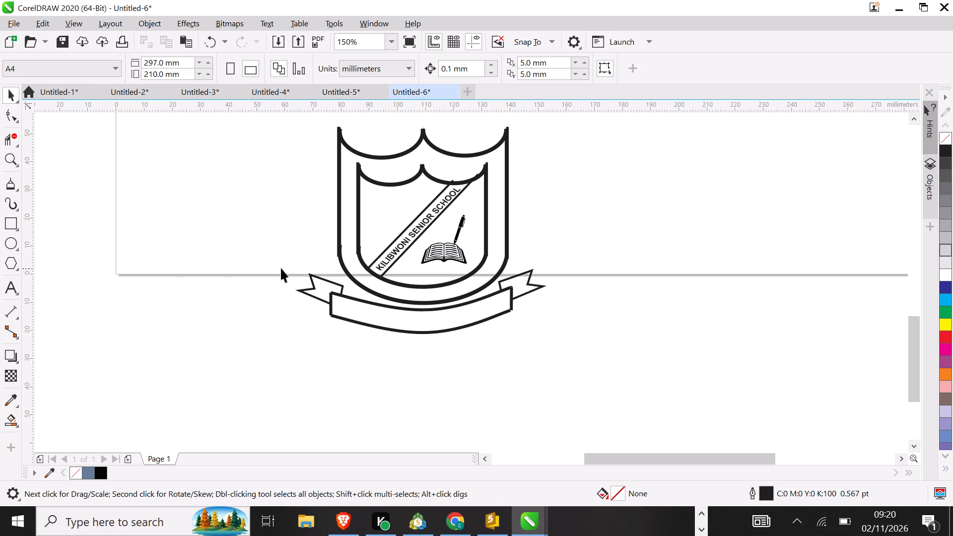
Move the whole banner with both ribbon tails down about 5 mm, away from the shield's bottom edge.
drag(280, 264, 529, 356)
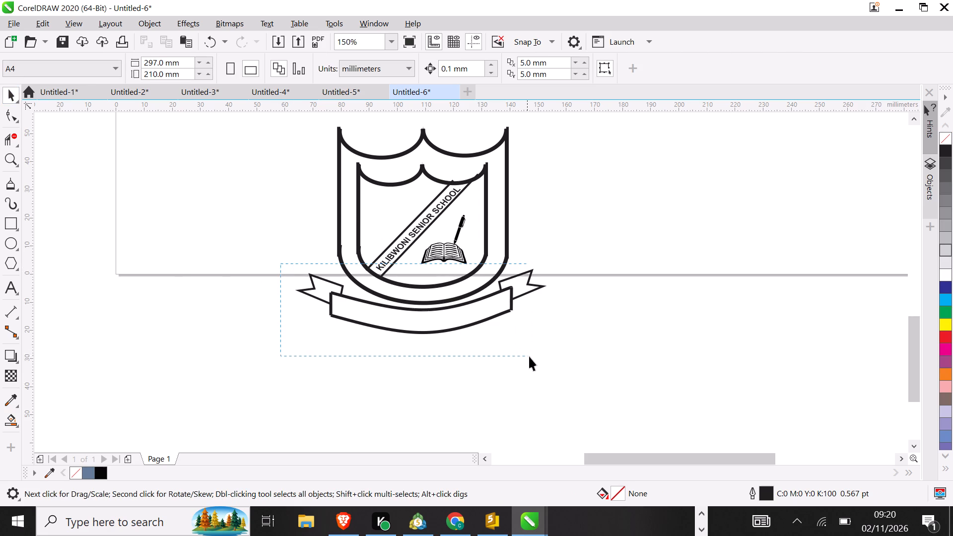
drag(529, 356, 557, 359)
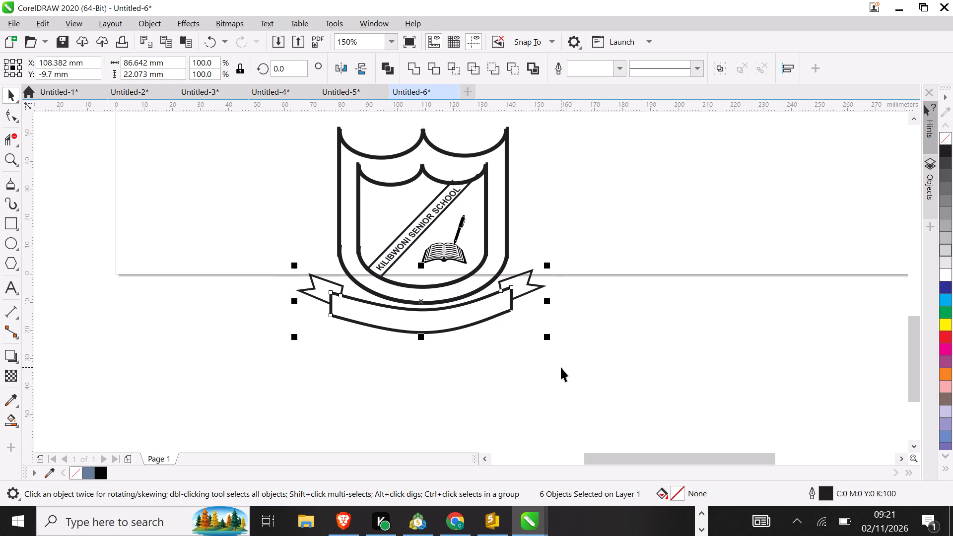
key(Down)
drag(422, 302, 421, 313)
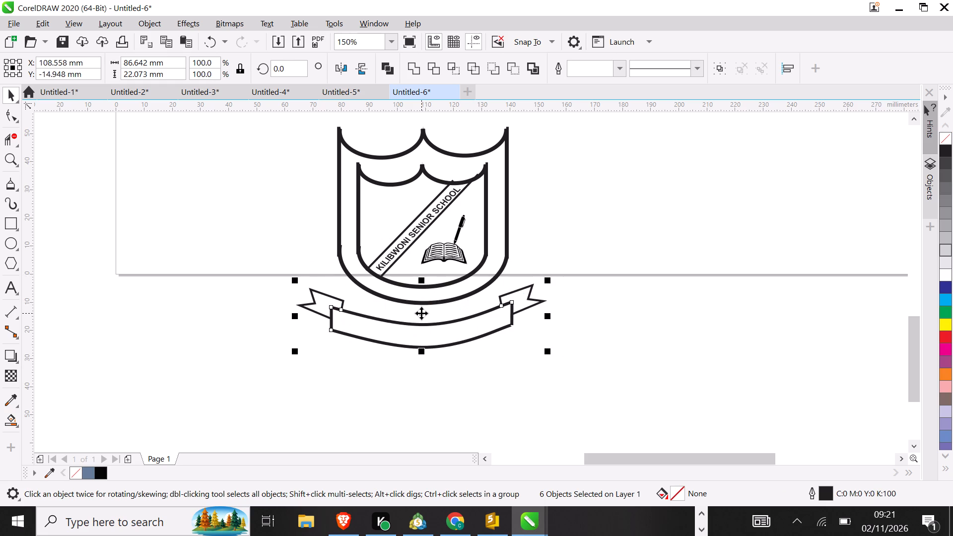
click(633, 300)
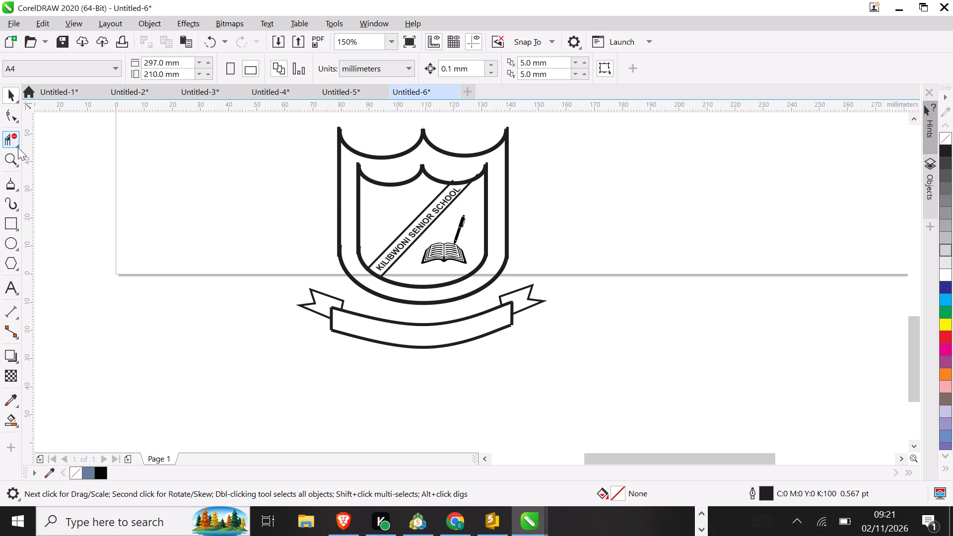
Bring up the choice of line and curve drawing tools.
click(19, 187)
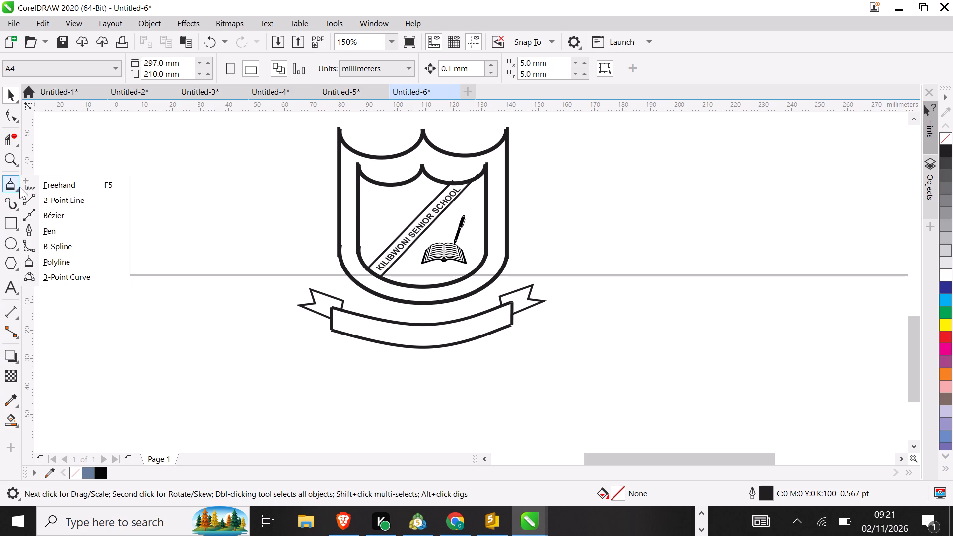
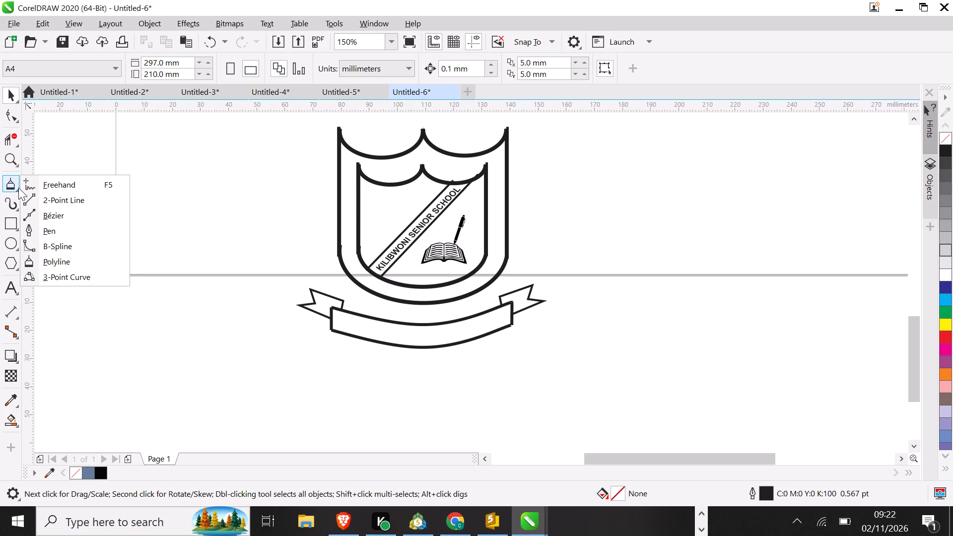
Draw a straight 2-point fold line, about 4.2 by 2.3 mm, from the banner's upper left corner to the left ribbon tail's inner corner.
click(36, 204)
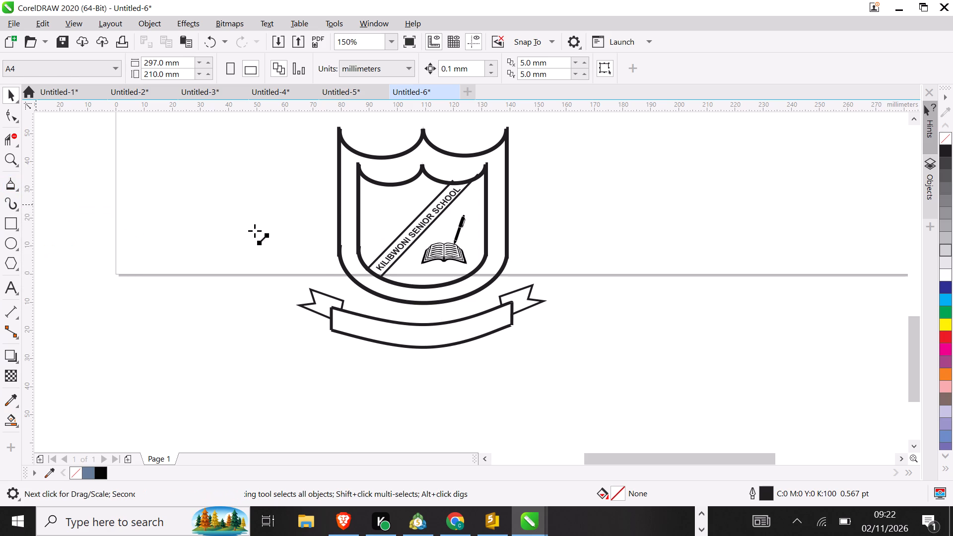
click(342, 302)
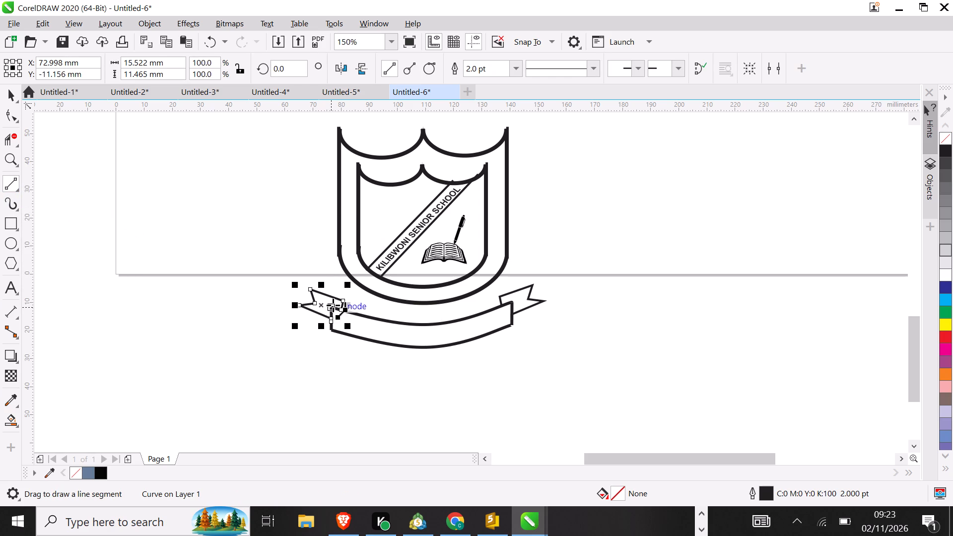
drag(331, 307, 332, 307)
drag(332, 307, 341, 300)
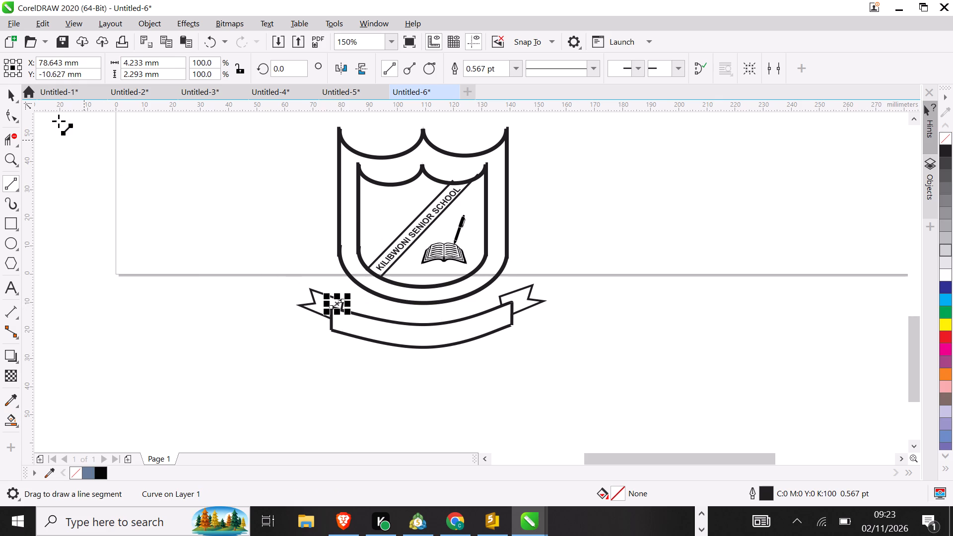
Copy the fold line across to the banner's right end and mirror the copy horizontally.
click(10, 95)
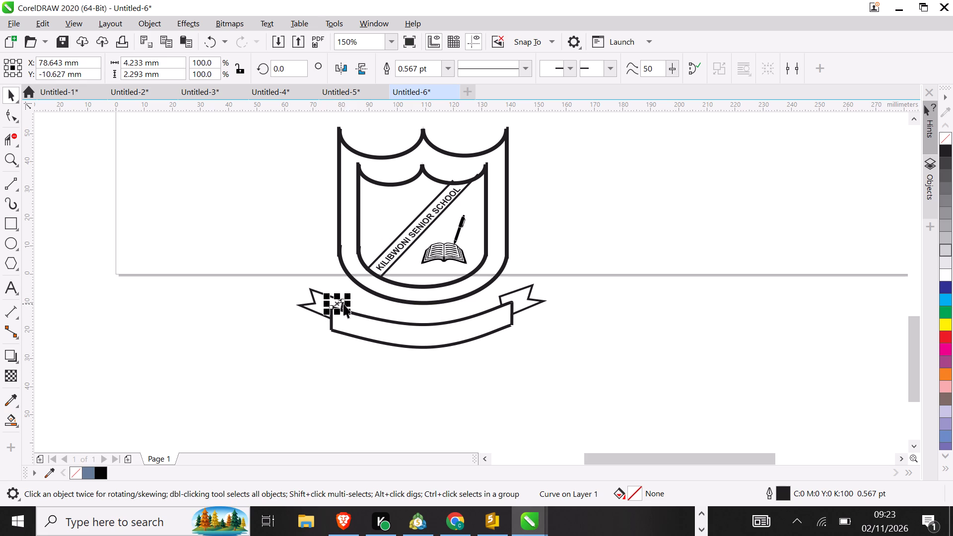
right_drag(339, 303, 486, 293)
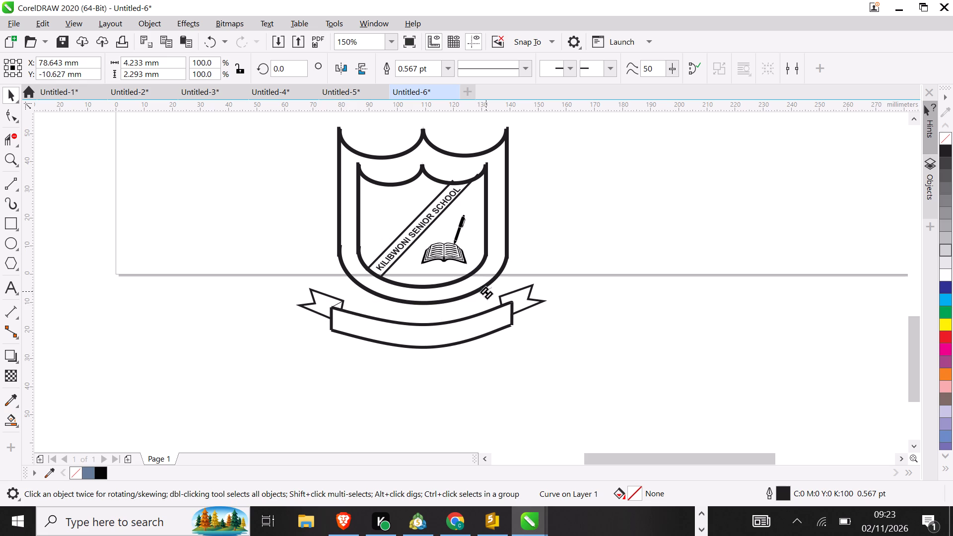
right_drag(486, 293, 491, 305)
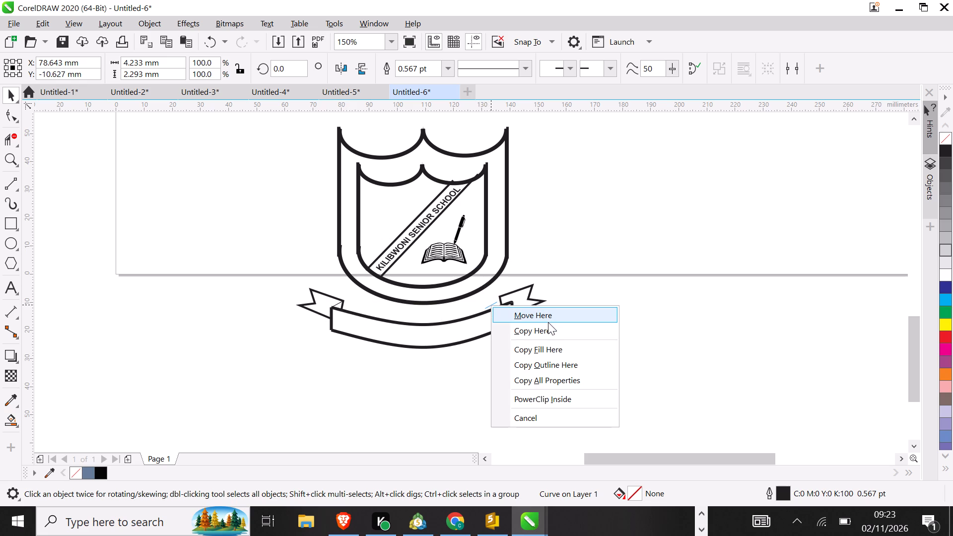
click(549, 323)
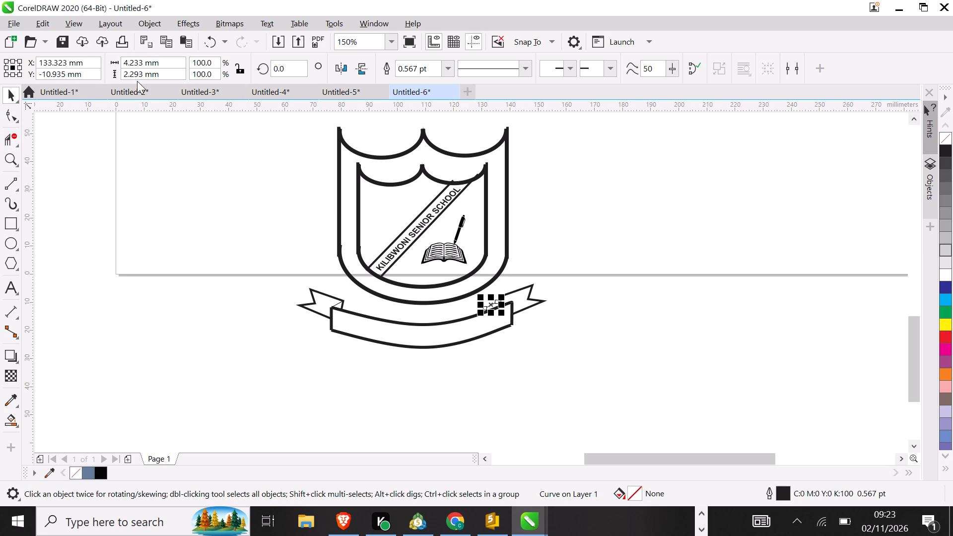
click(343, 73)
Move the mirrored fold line onto the right ribbon tail at about X 138.8 mm, nudging it down slightly to meet the banner's corner.
drag(488, 306, 506, 297)
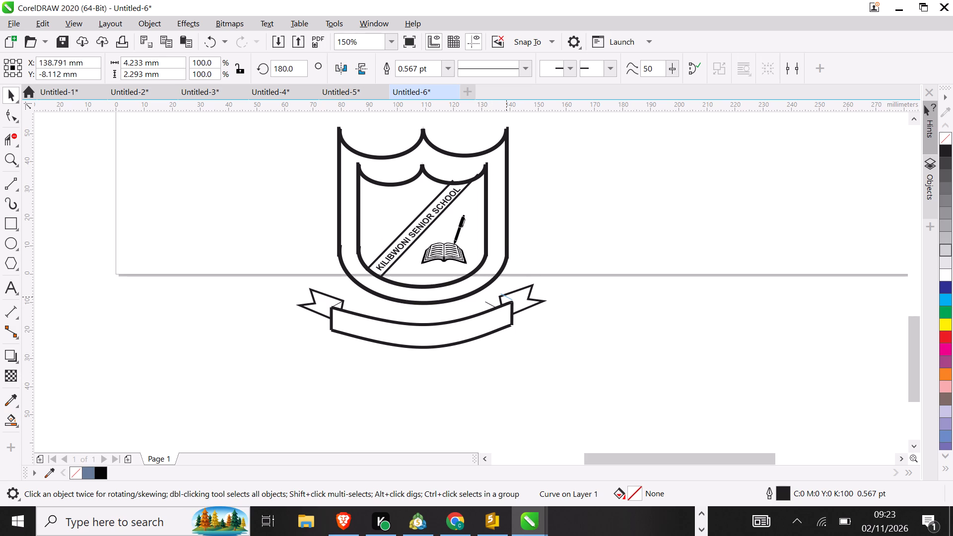
drag(506, 297, 506, 298)
drag(506, 298, 506, 299)
click(648, 292)
click(506, 297)
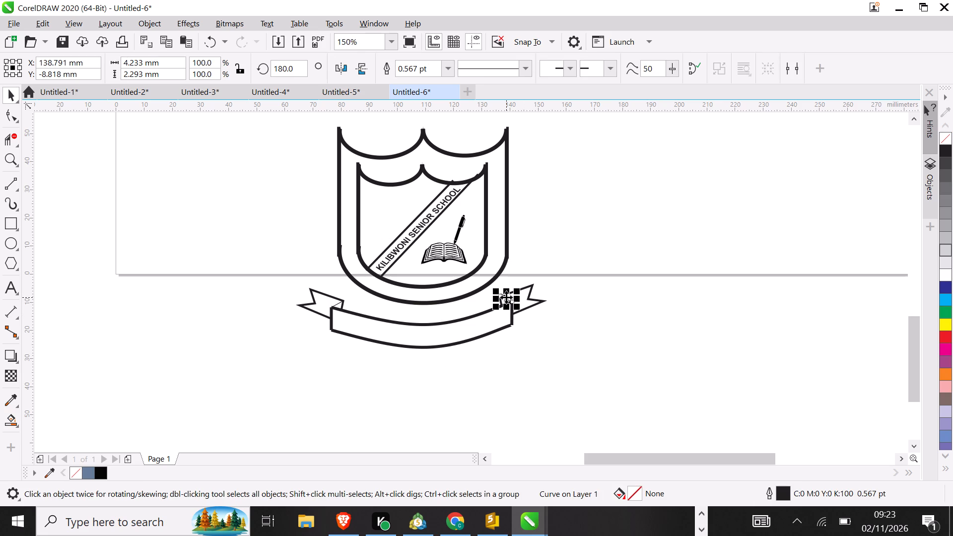
key(Down)
key(Down)
key(Down)
click(684, 267)
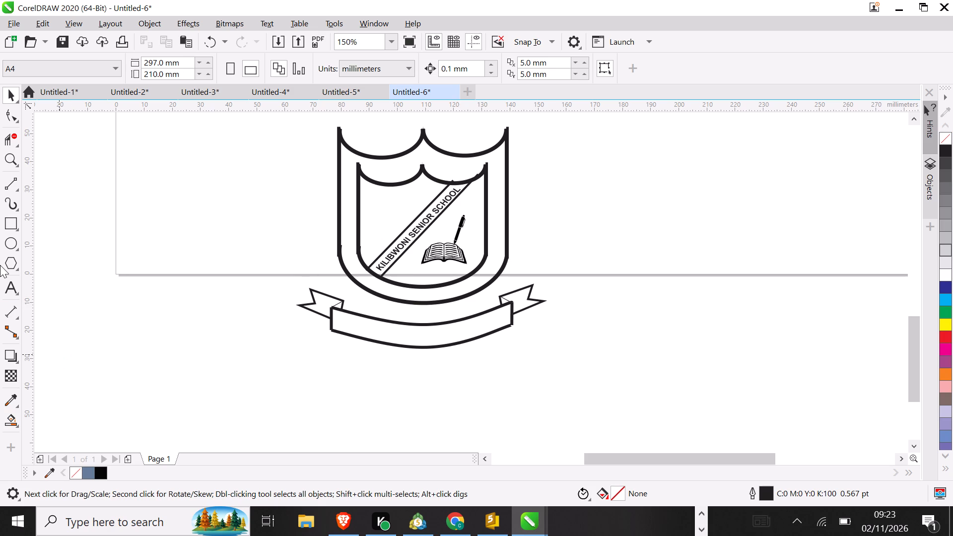
Add the artistic text "KNOWLEDGE IS POWER" in the empty area below the banner.
click(12, 284)
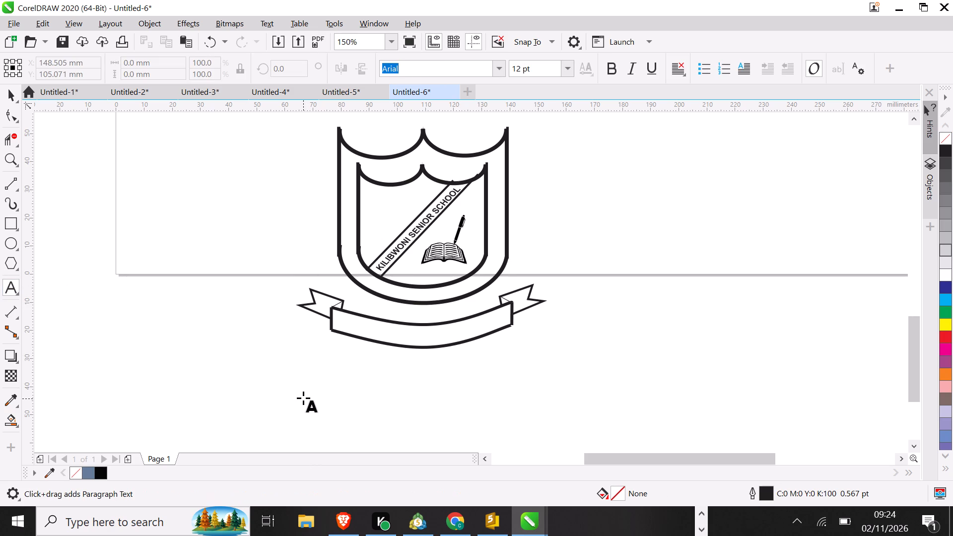
click(303, 398)
text(KNOWLEDGR)
key(BackSpace)
text(E IS P[O)
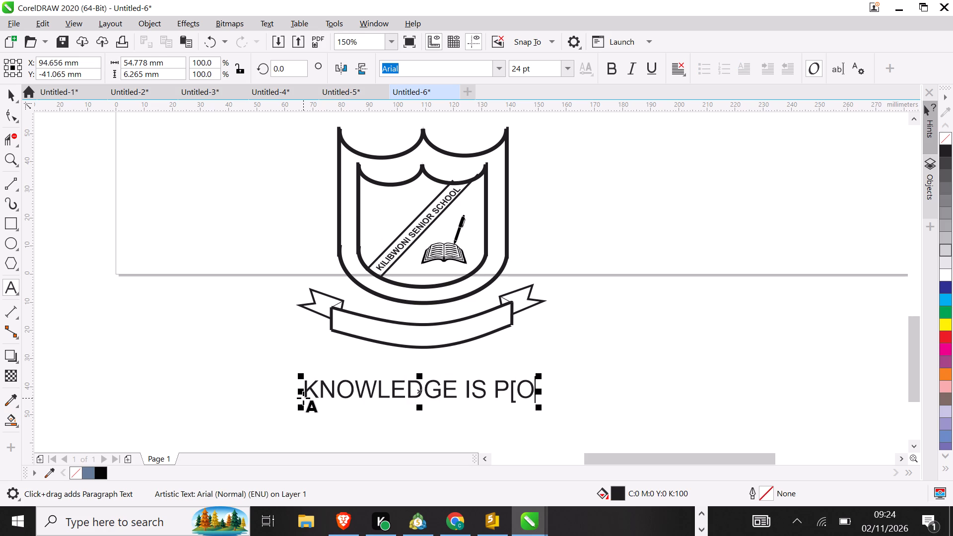
text(WER)
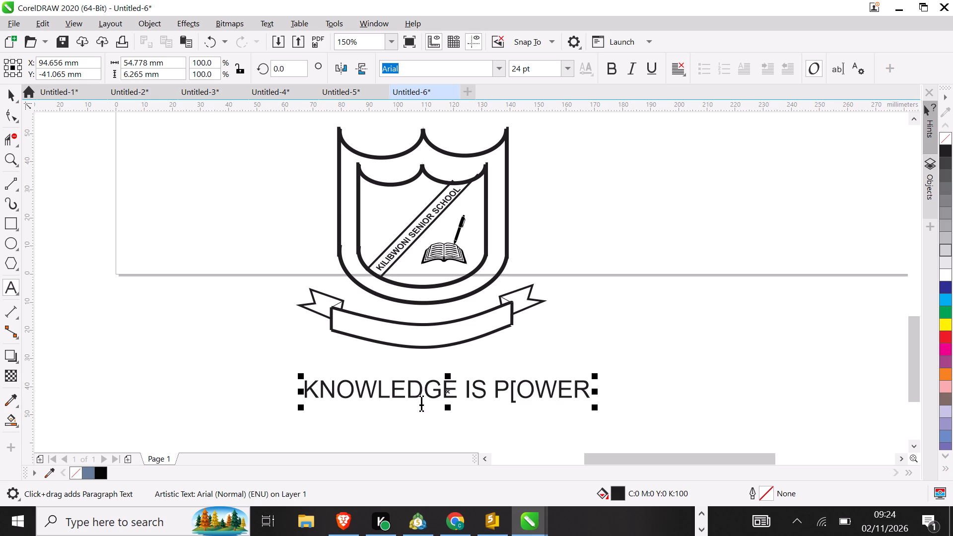
click(520, 392)
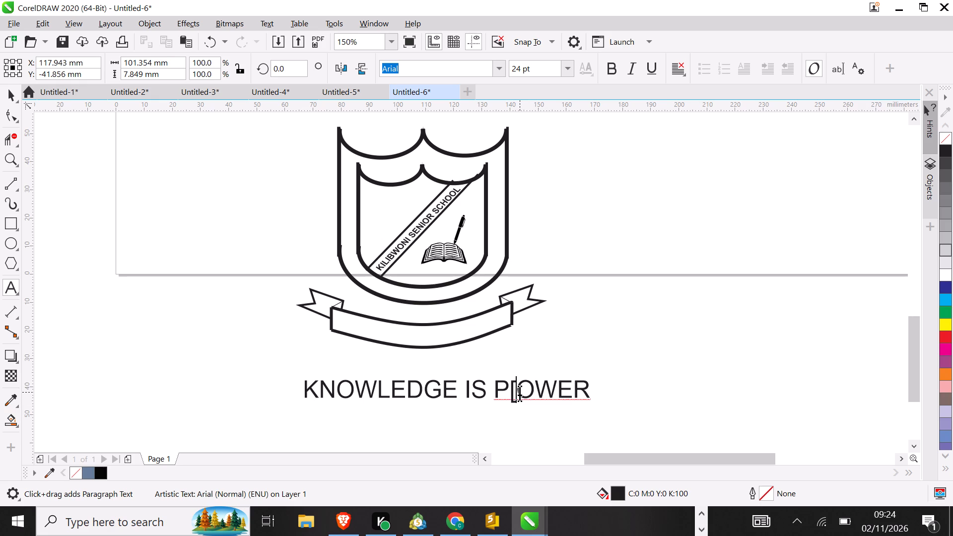
key(BackSpace)
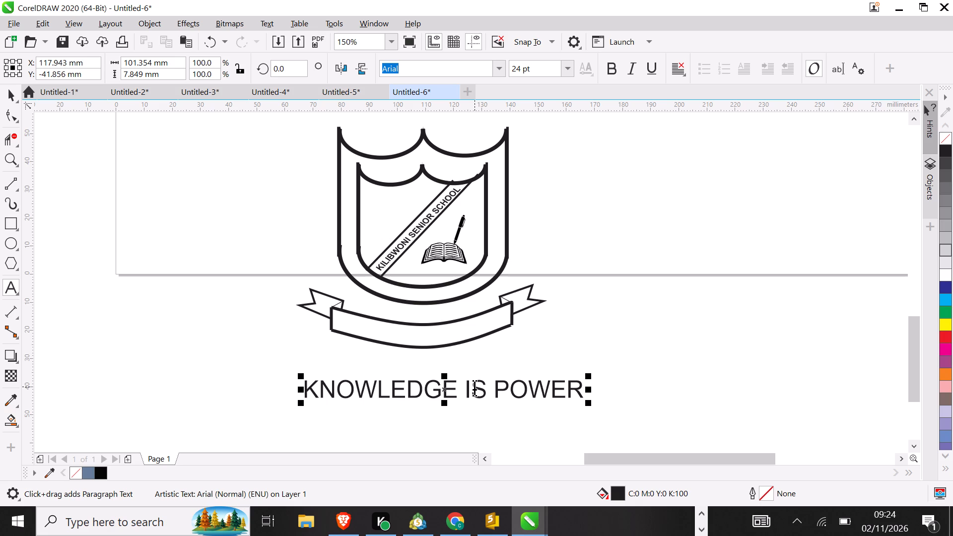
Scale the motto text down to about 18 pt and make it bold.
key(ctrl+a)
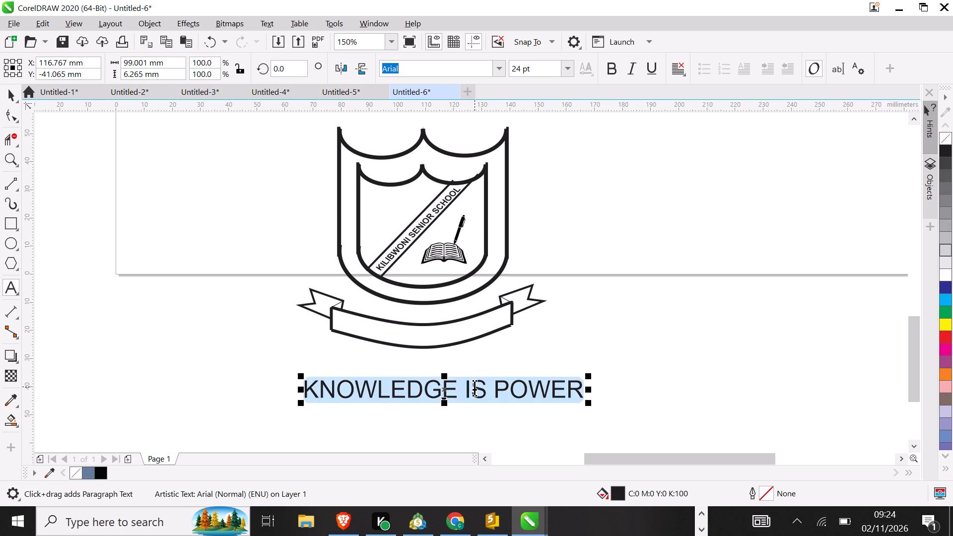
drag(591, 377, 520, 373)
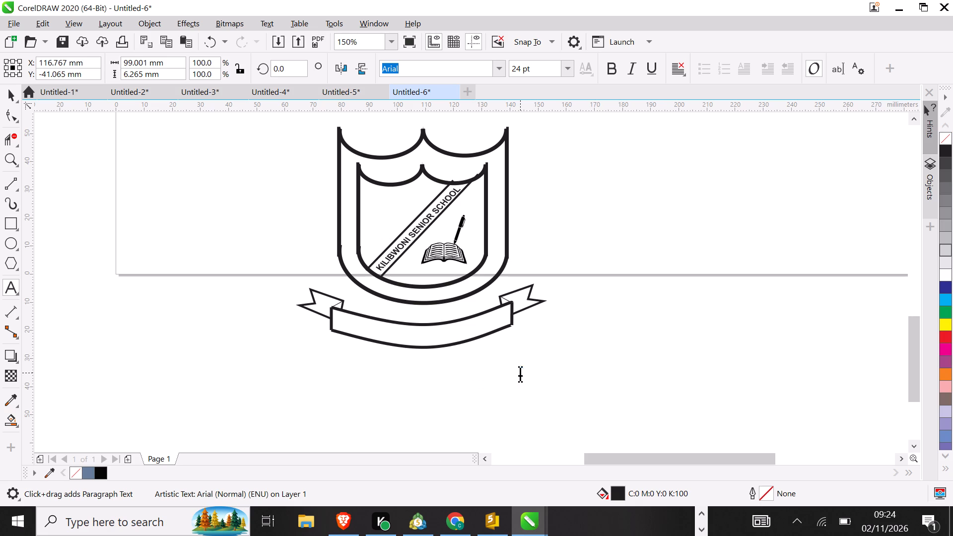
click(617, 62)
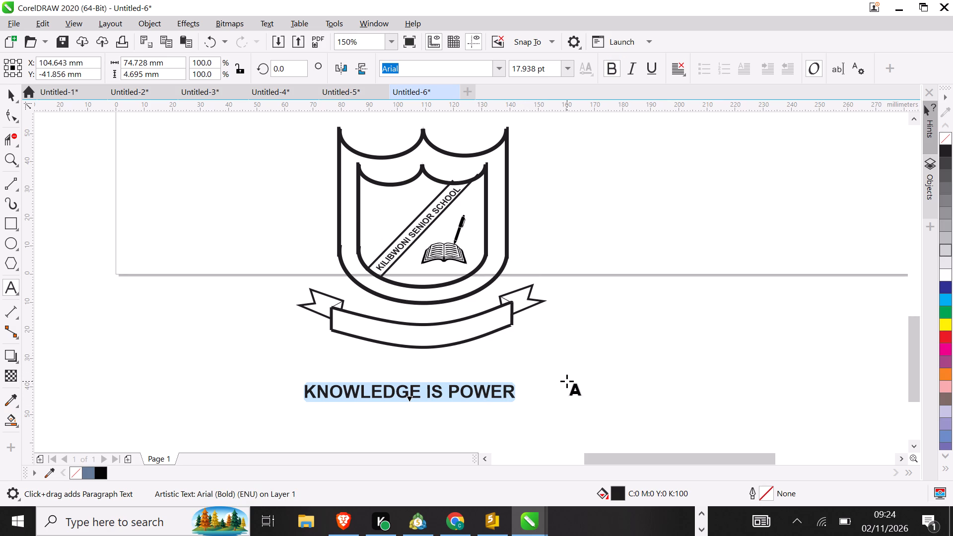
Scale the motto down to about 13.7 pt, roughly 57 mm wide, and place it close beneath the banner.
click(503, 388)
drag(505, 393, 505, 387)
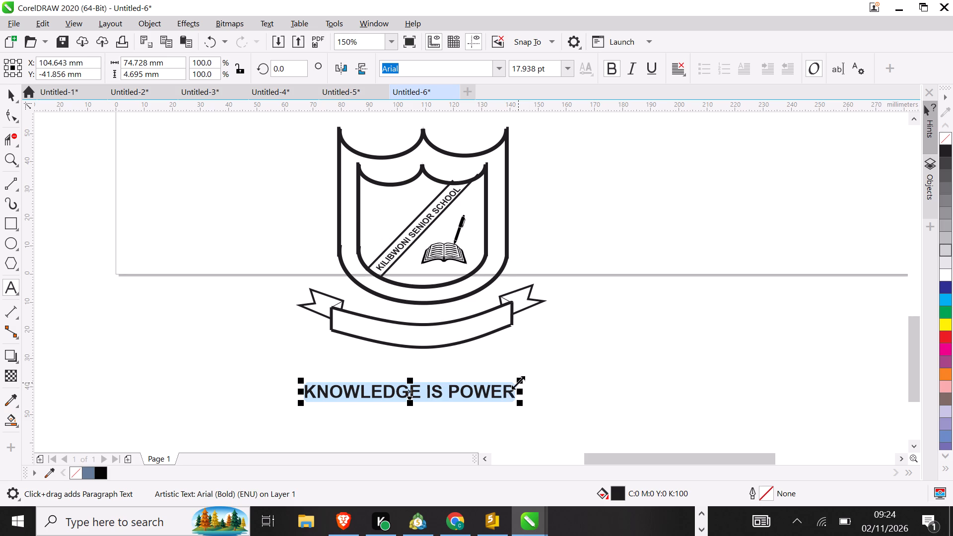
drag(518, 383, 498, 383)
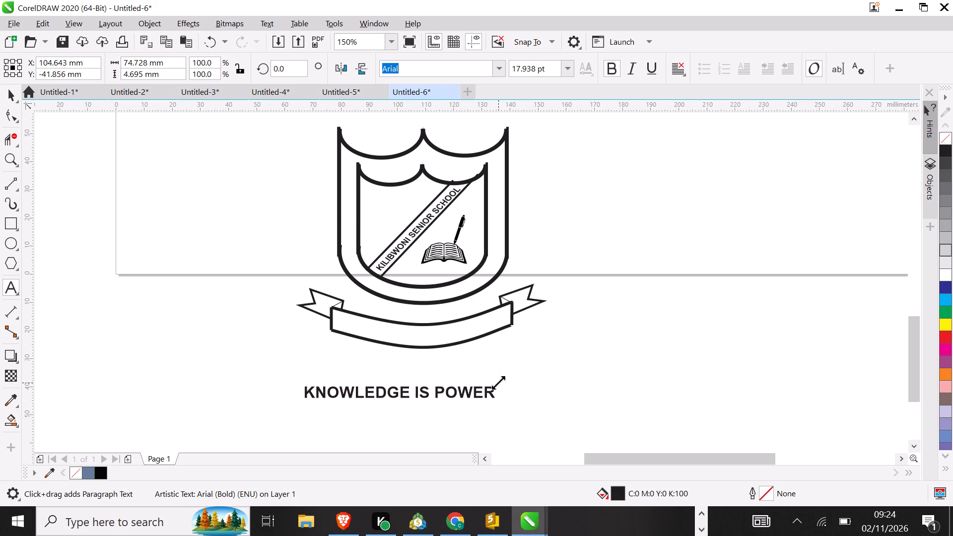
drag(498, 383, 495, 383)
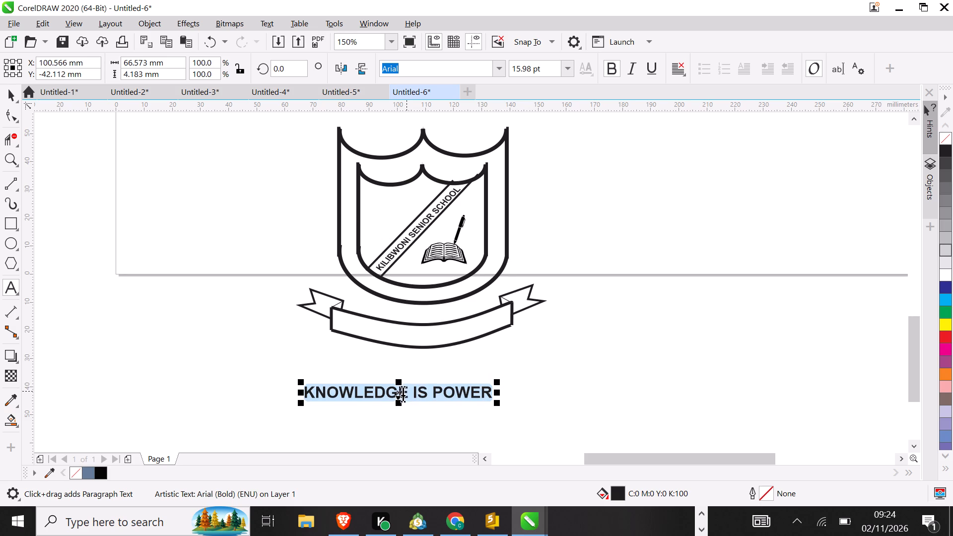
drag(402, 393, 429, 378)
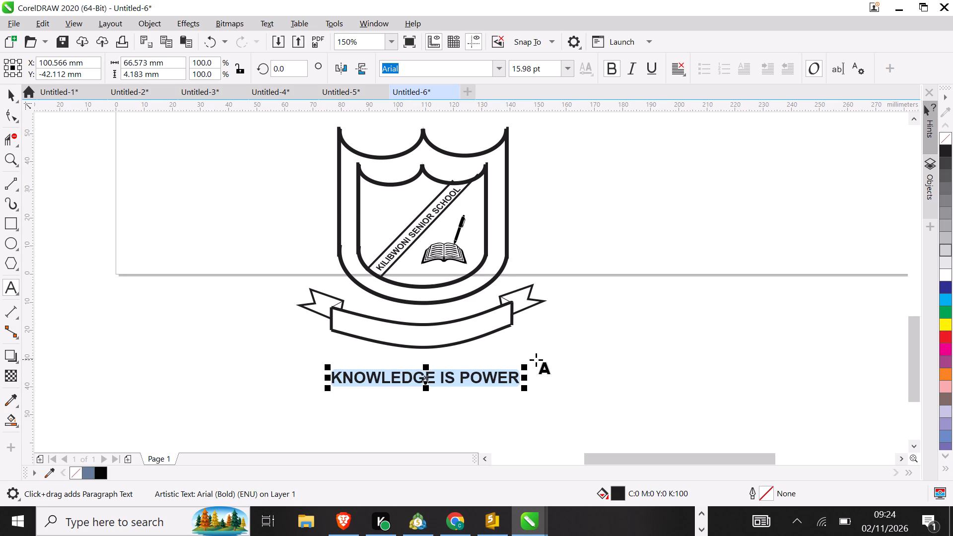
drag(530, 369, 523, 371)
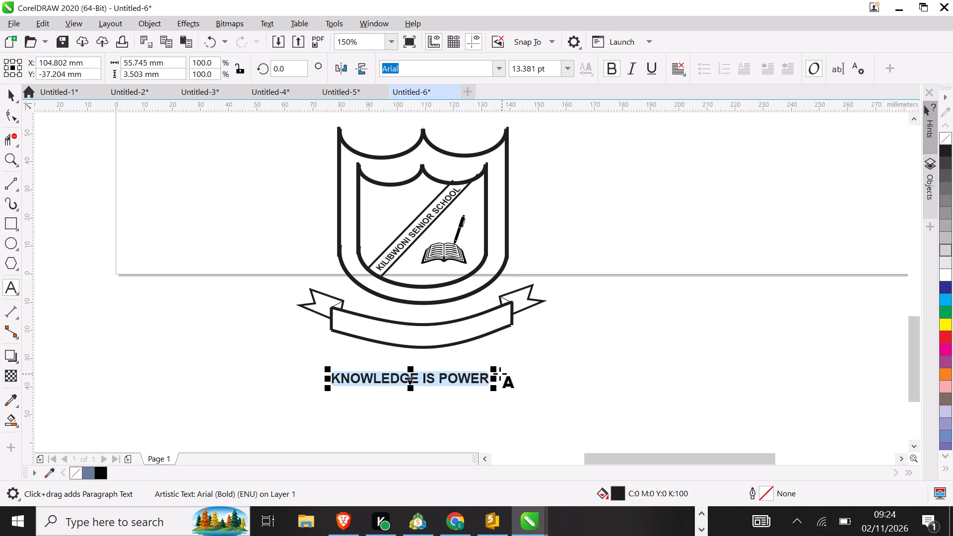
click(497, 372)
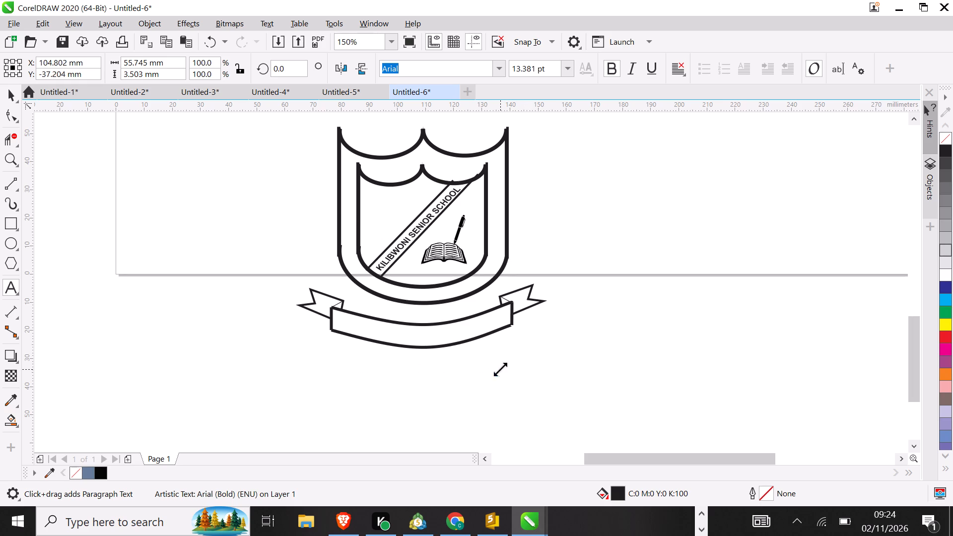
Fit the motto text to the banner's curve so that it runs inside the banner.
click(261, 19)
click(298, 203)
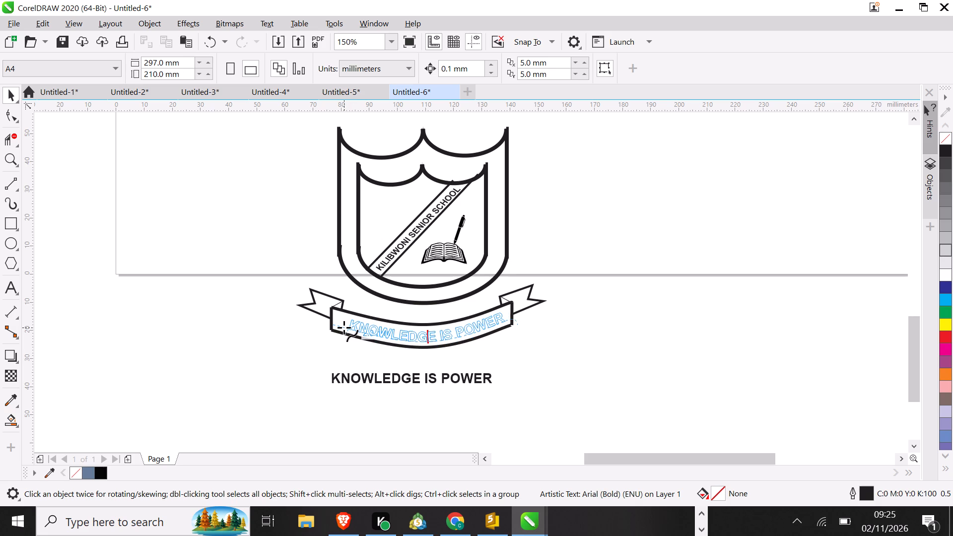
click(344, 328)
click(457, 398)
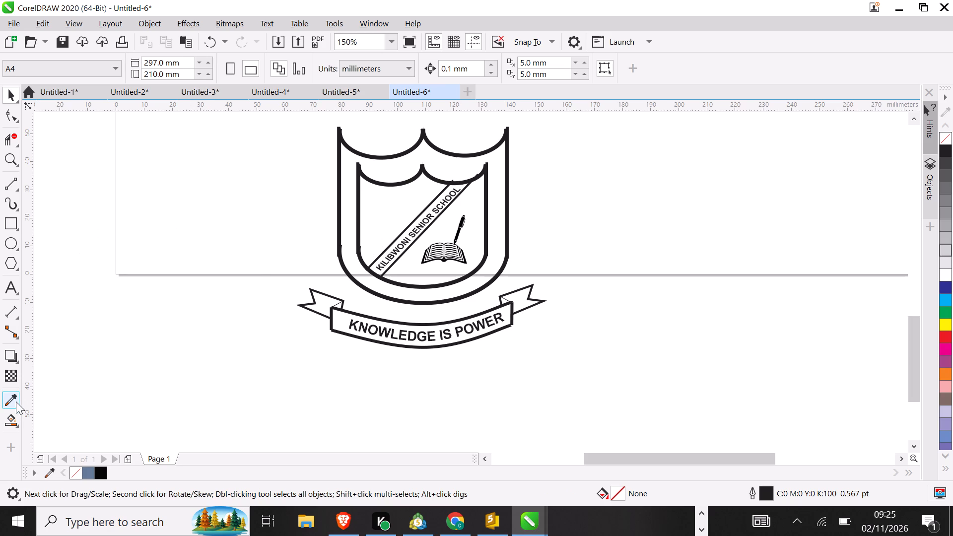
Smart-fill the small fold area between the left ribbon tail and the banner, and colour it black.
click(11, 420)
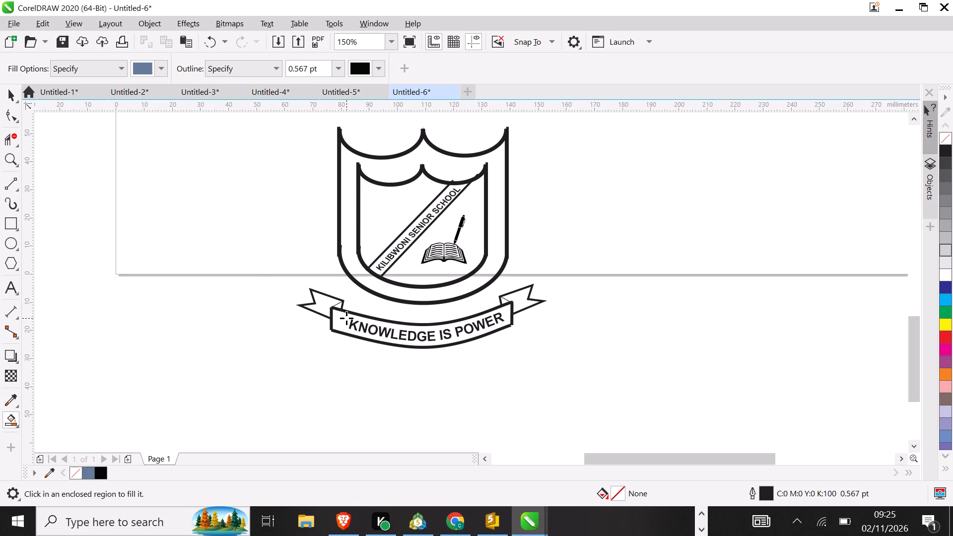
click(338, 306)
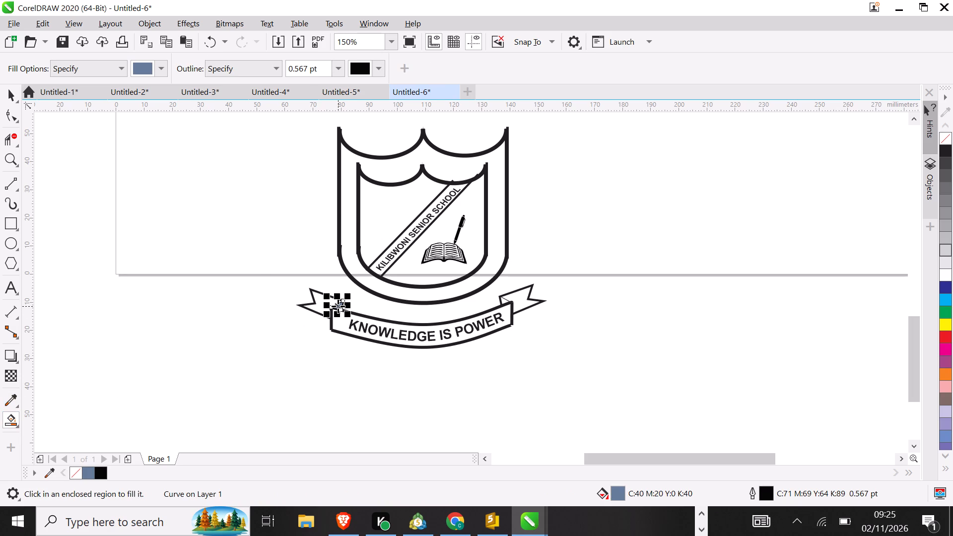
click(95, 475)
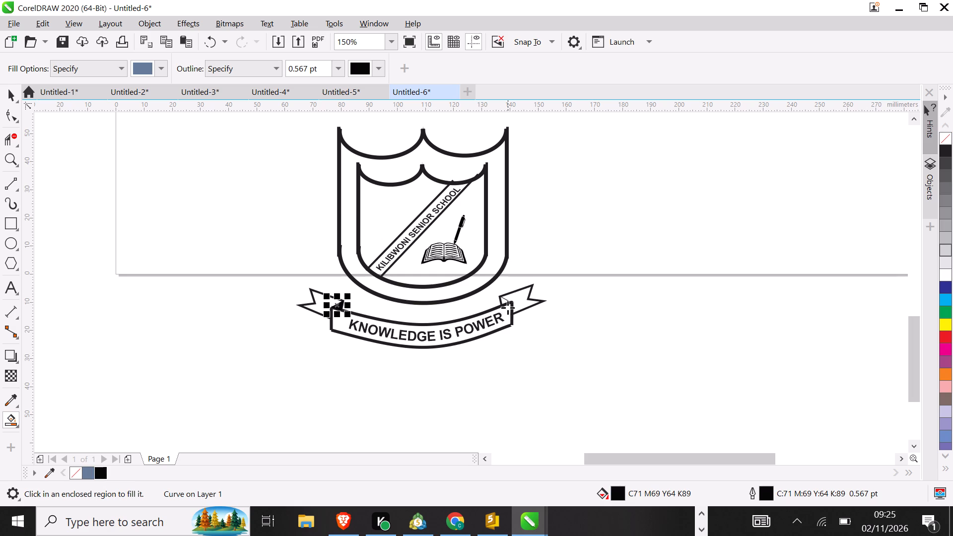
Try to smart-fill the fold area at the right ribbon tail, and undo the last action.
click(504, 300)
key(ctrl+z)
Enlarge the short fold line at the right ribbon tail to about 5.5 mm wide and nudge it 0.4 mm right and down.
click(7, 87)
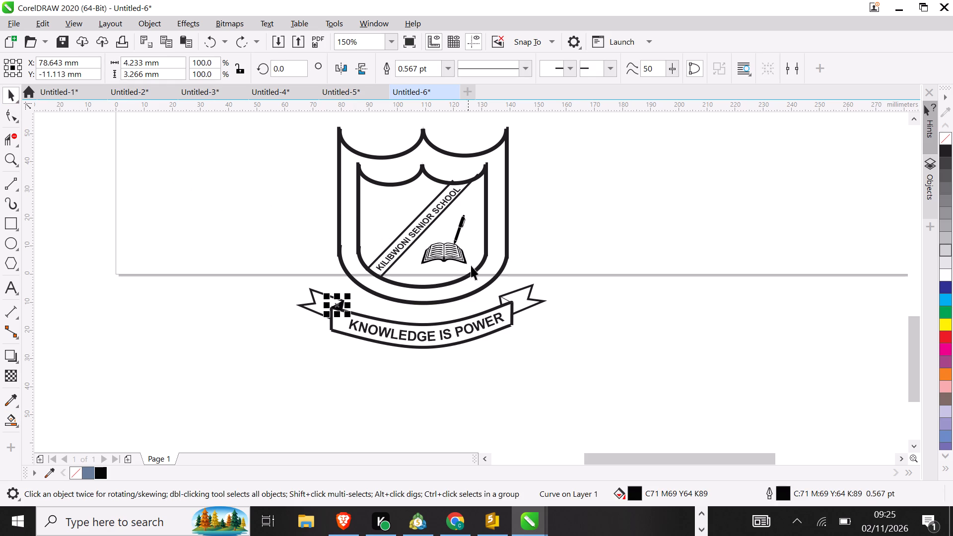
click(504, 298)
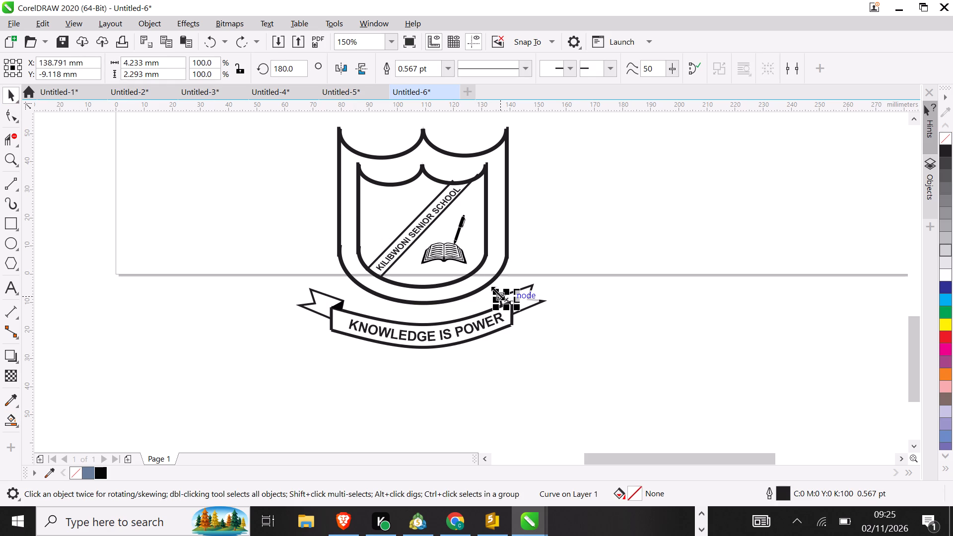
drag(498, 293, 494, 289)
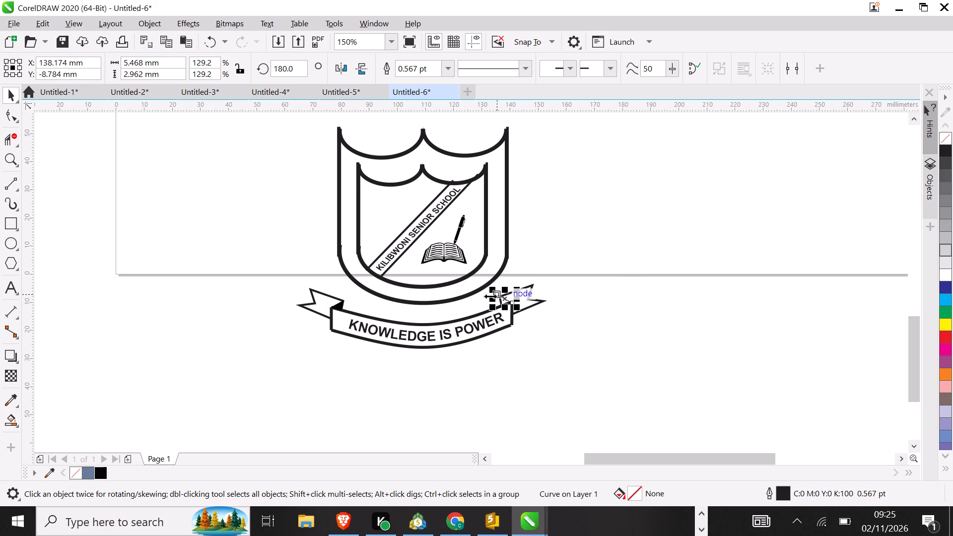
key(Right)
key(Right)
key(Right)
key(Right)
key(Down)
key(Down)
key(Down)
key(Down)
click(628, 305)
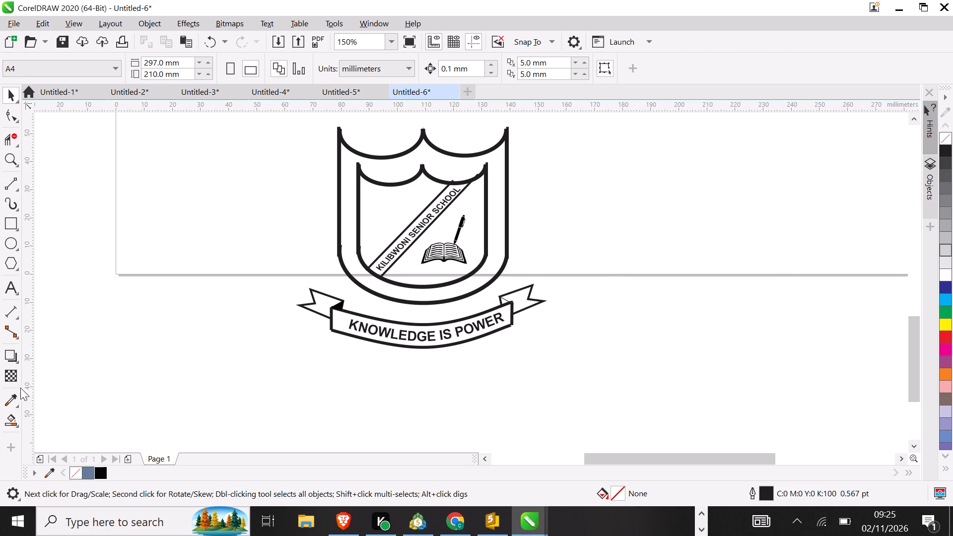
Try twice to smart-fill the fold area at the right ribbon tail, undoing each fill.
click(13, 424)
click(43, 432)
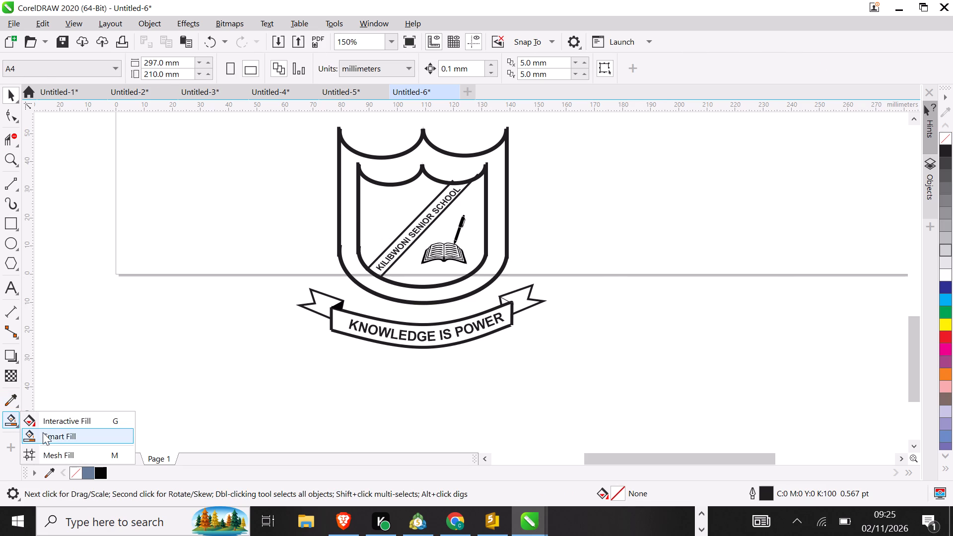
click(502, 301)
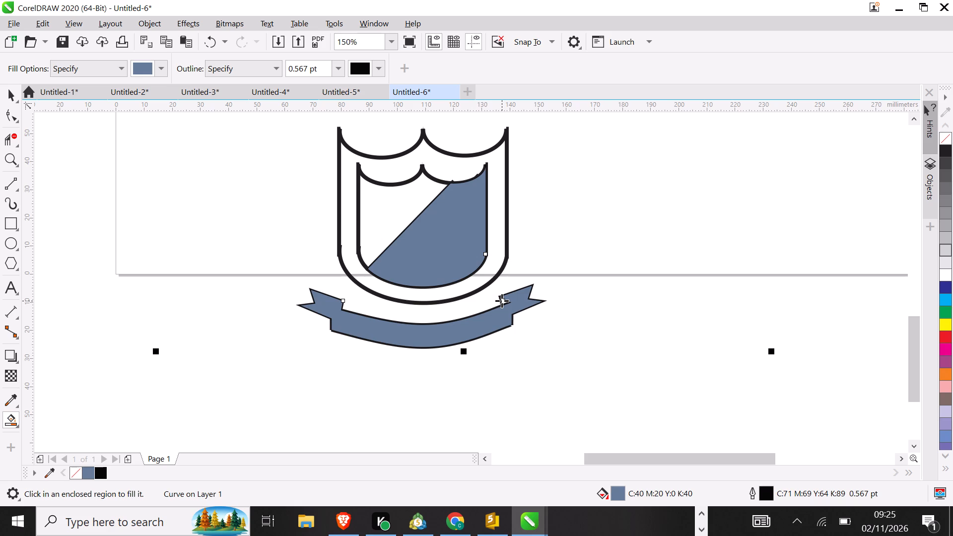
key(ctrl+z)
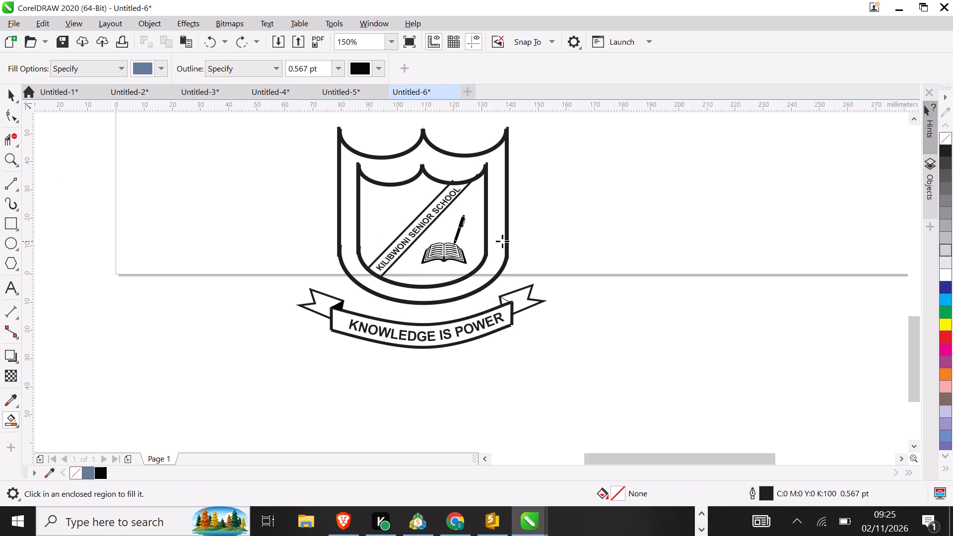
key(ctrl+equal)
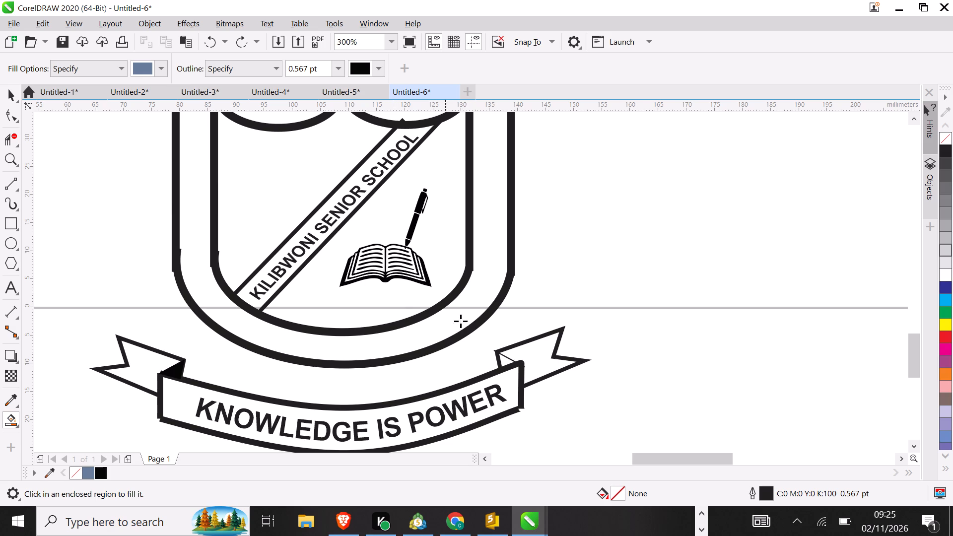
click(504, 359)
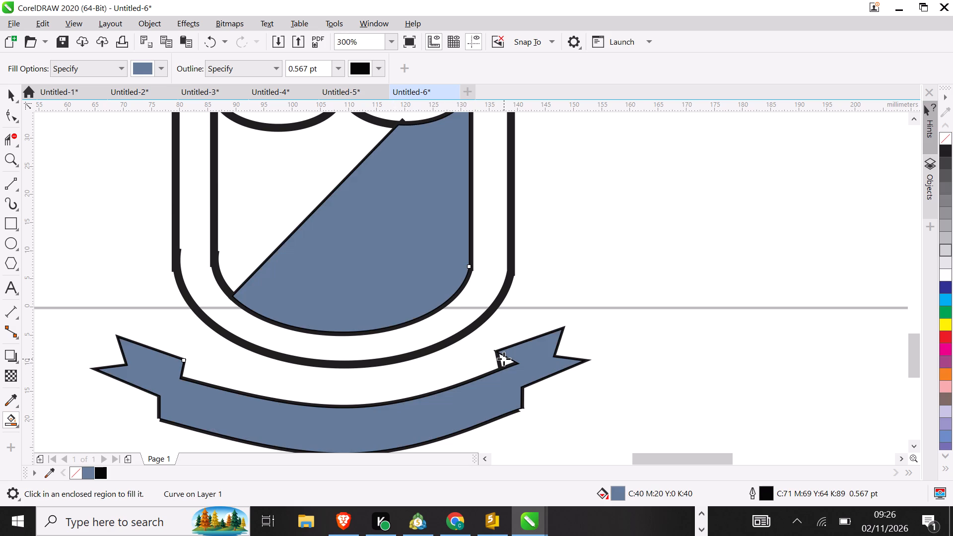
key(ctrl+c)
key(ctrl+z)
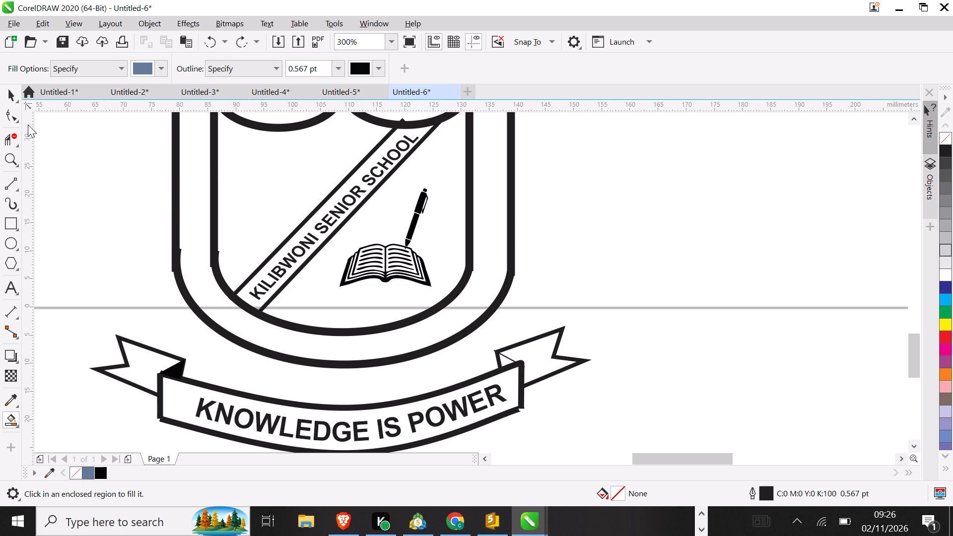
Nudge the right ribbon tail 0.4 mm down towards the banner.
click(7, 98)
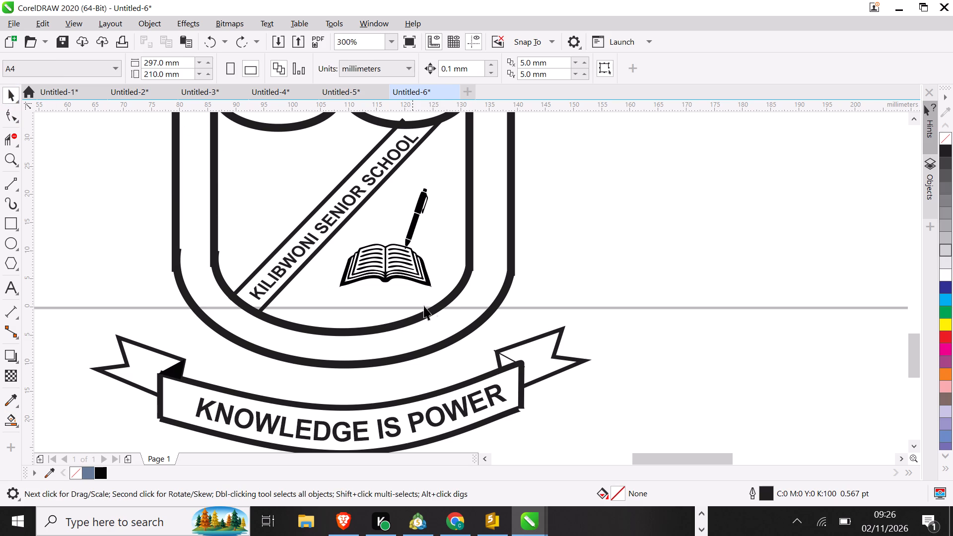
click(504, 345)
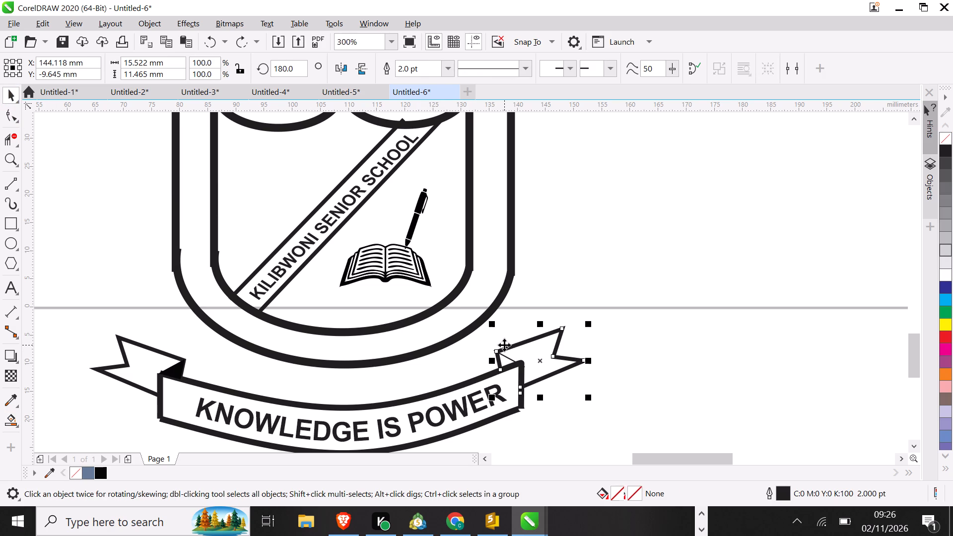
key(Down)
key(Down)
key(Down)
key(Down)
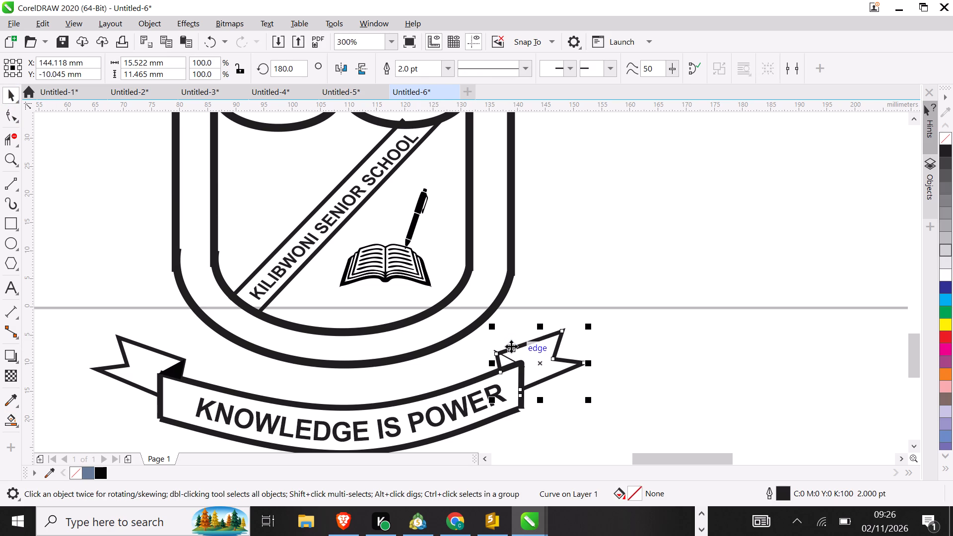
click(626, 299)
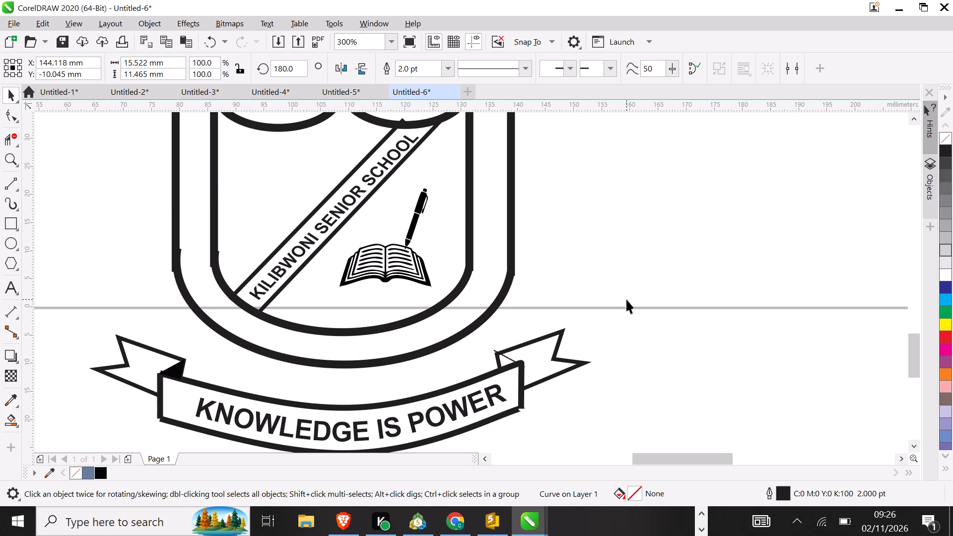
Nudge the short fold line at the right ribbon tail 0.5 mm down to close the fold area.
click(513, 360)
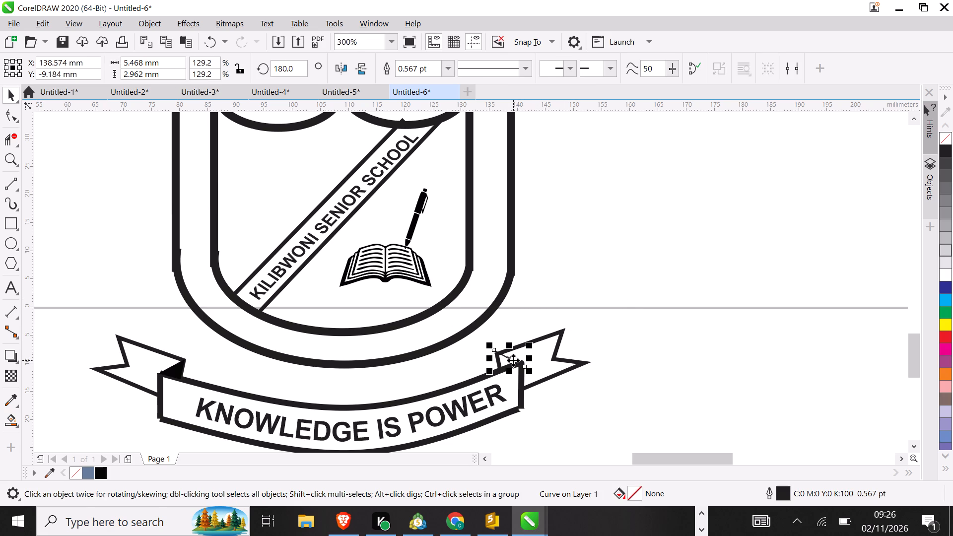
key(Down)
key(Down)
key(Down)
key(Down)
key(Down)
click(513, 360)
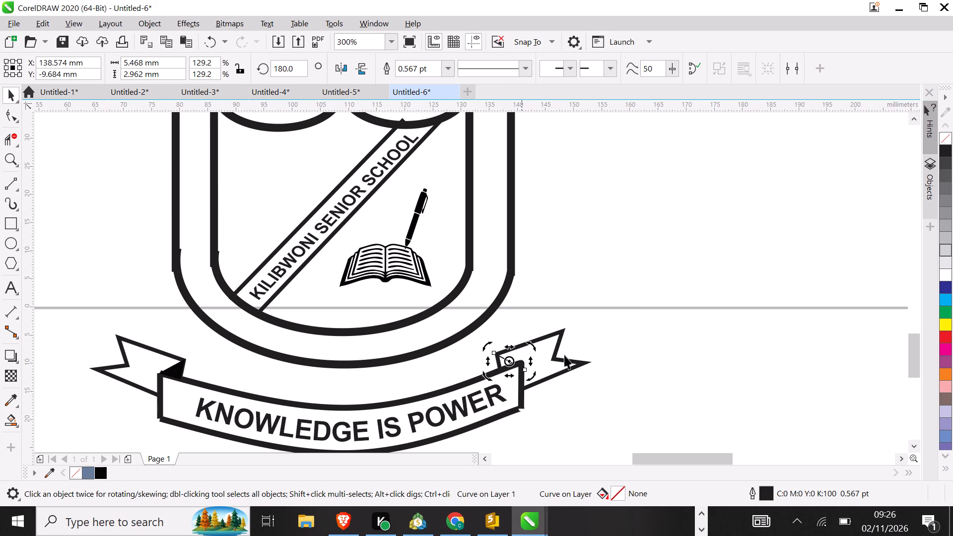
Smart-fill the small fold area between the right ribbon tail and the banner, and colour it black.
click(573, 360)
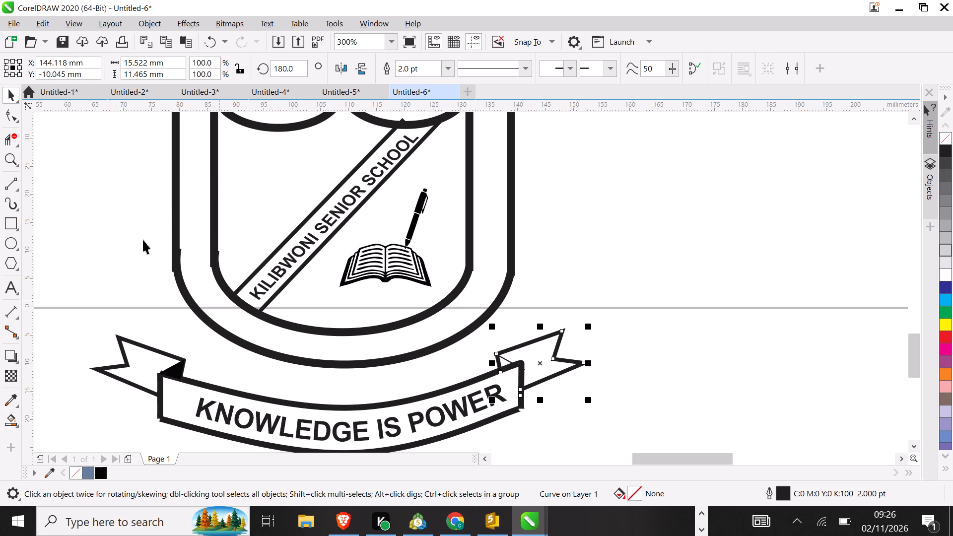
click(8, 425)
click(504, 362)
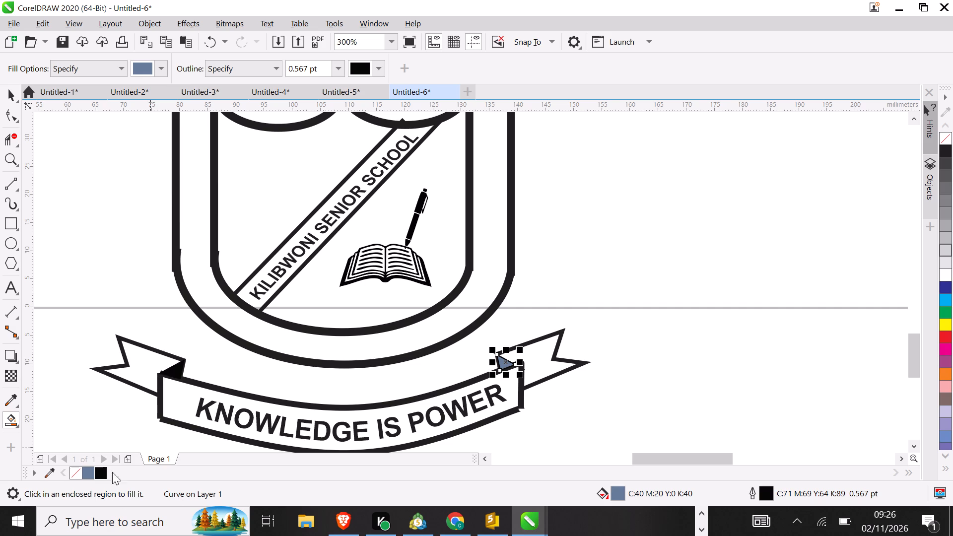
click(102, 470)
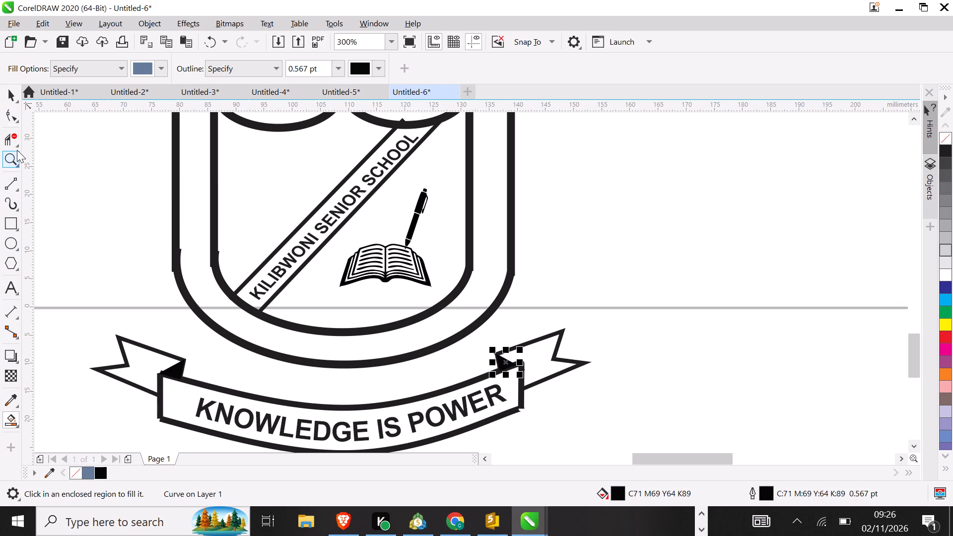
Add 19 and 65 as two separate 24 pt Arial texts in the empty area right of the shield.
double_click(12, 279)
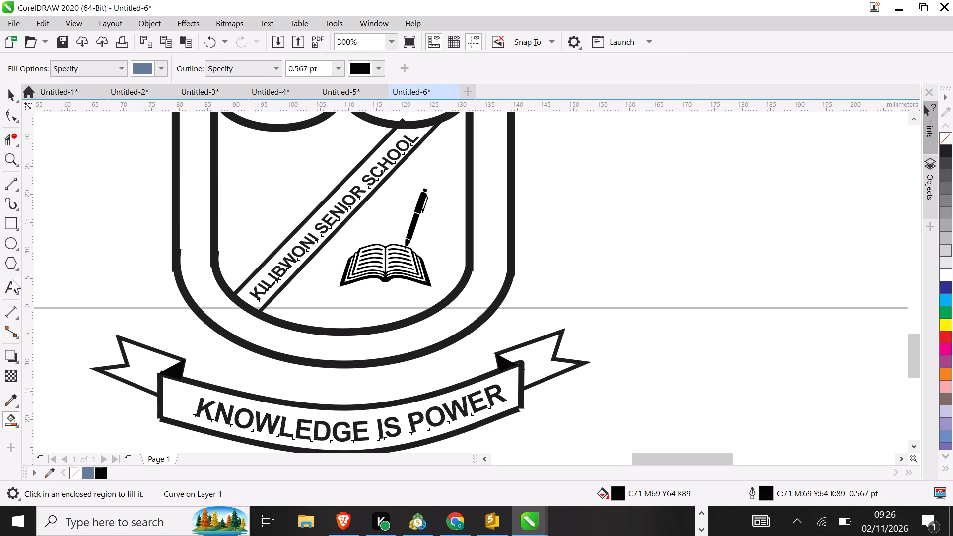
click(683, 213)
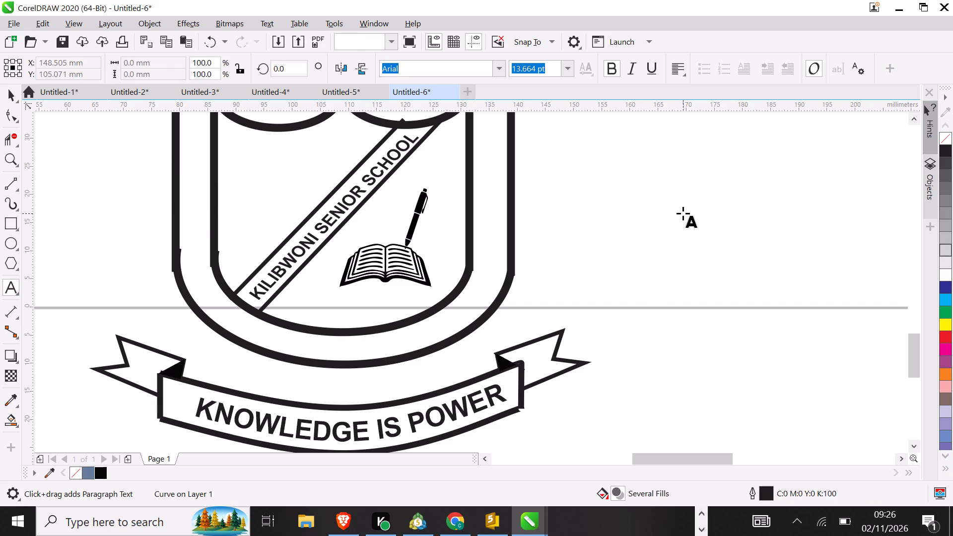
key(1)
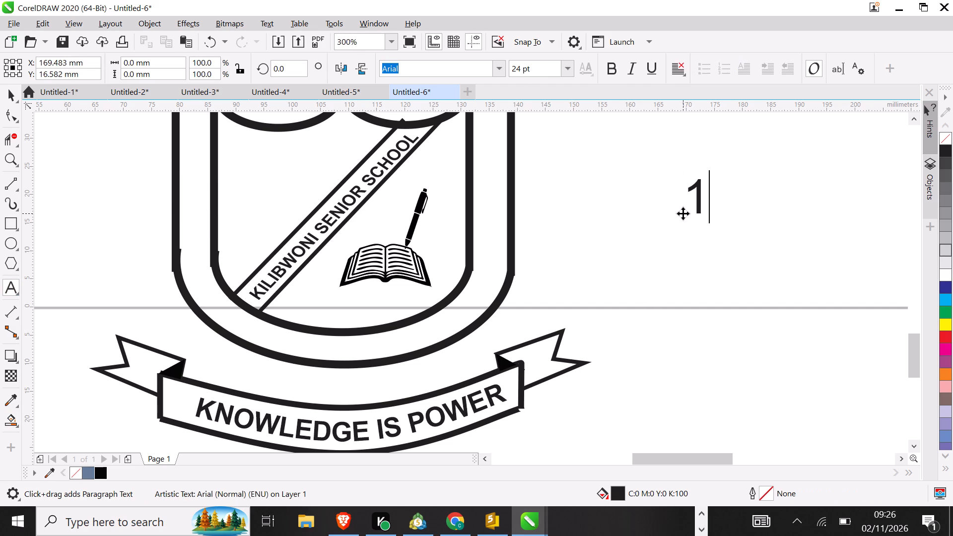
key(9)
click(693, 284)
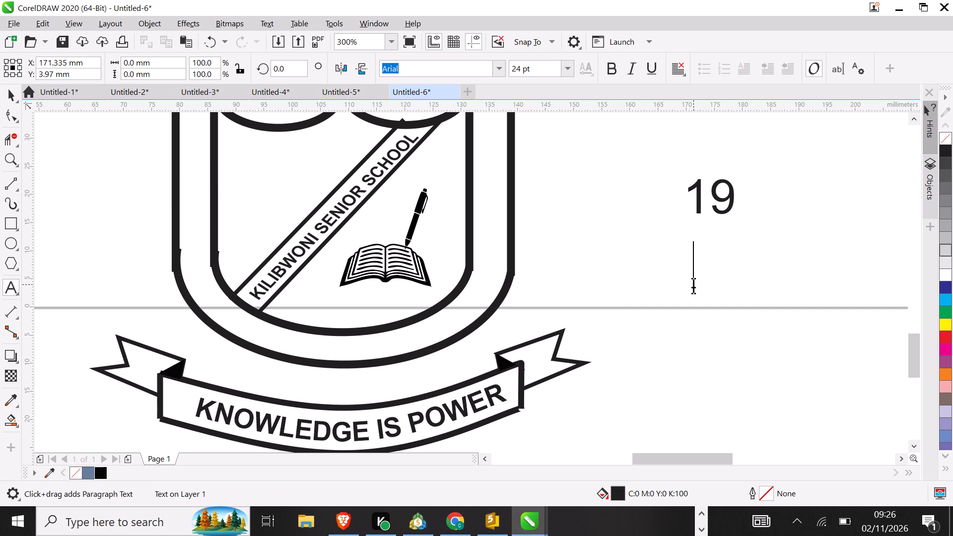
key(6)
key(5)
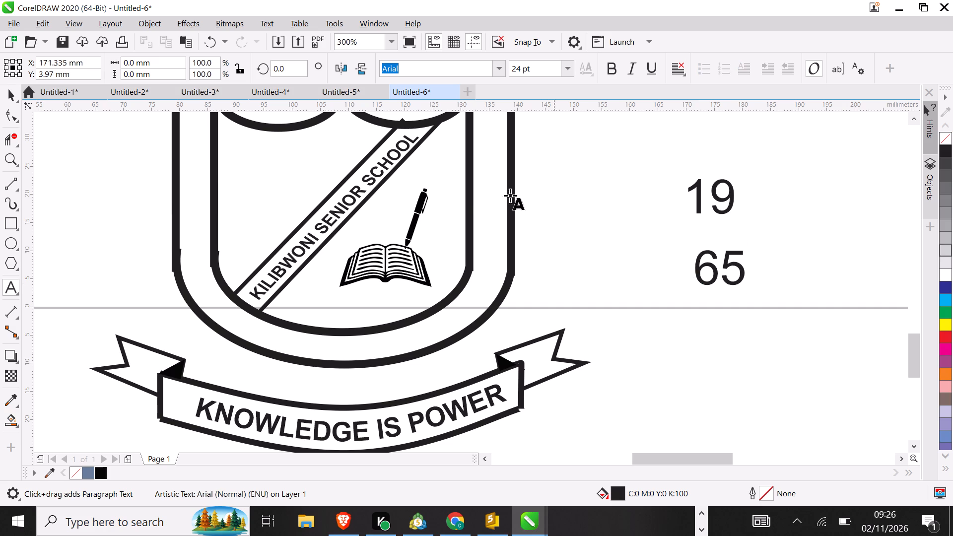
Scale the 65 down to about 9.9 pt and place it inside the right ribbon tail.
click(10, 93)
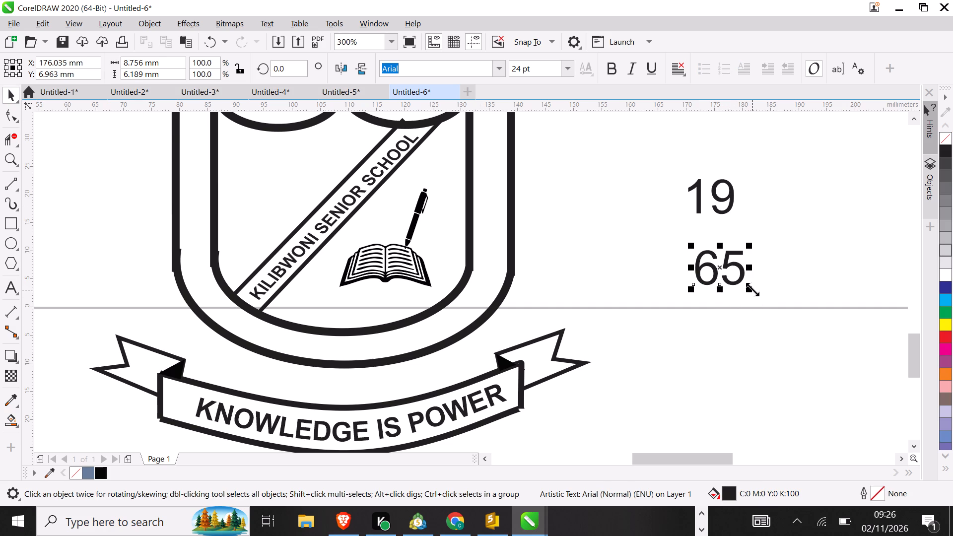
drag(752, 289, 731, 271)
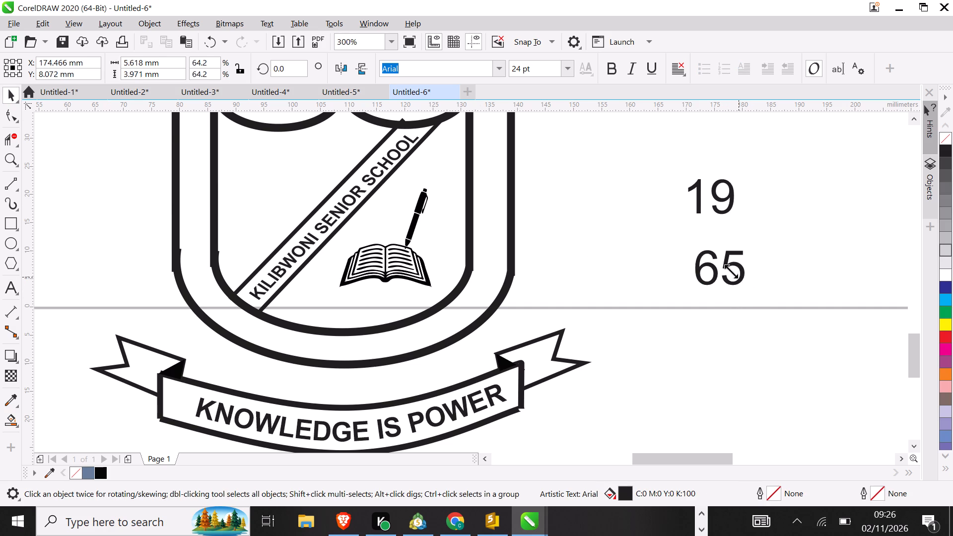
drag(731, 271, 726, 269)
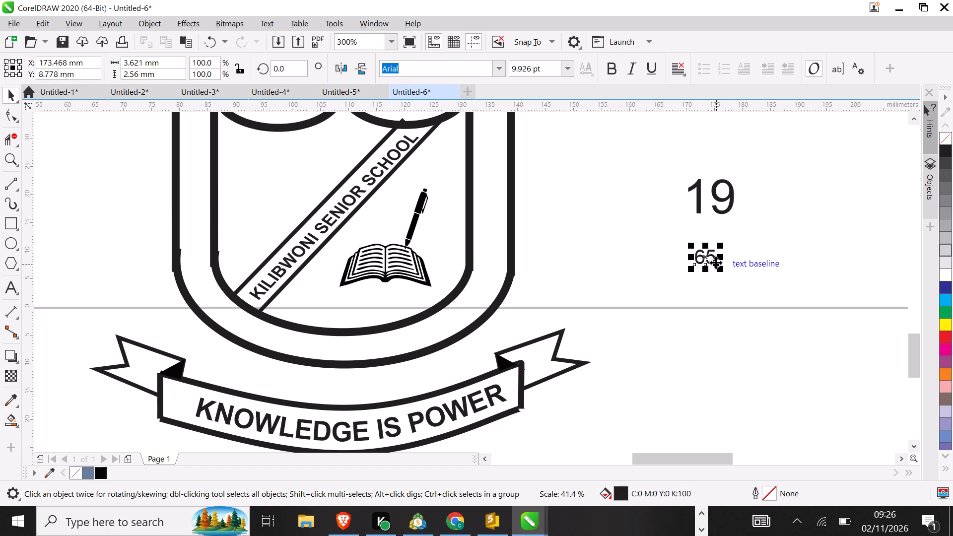
drag(708, 258, 551, 379)
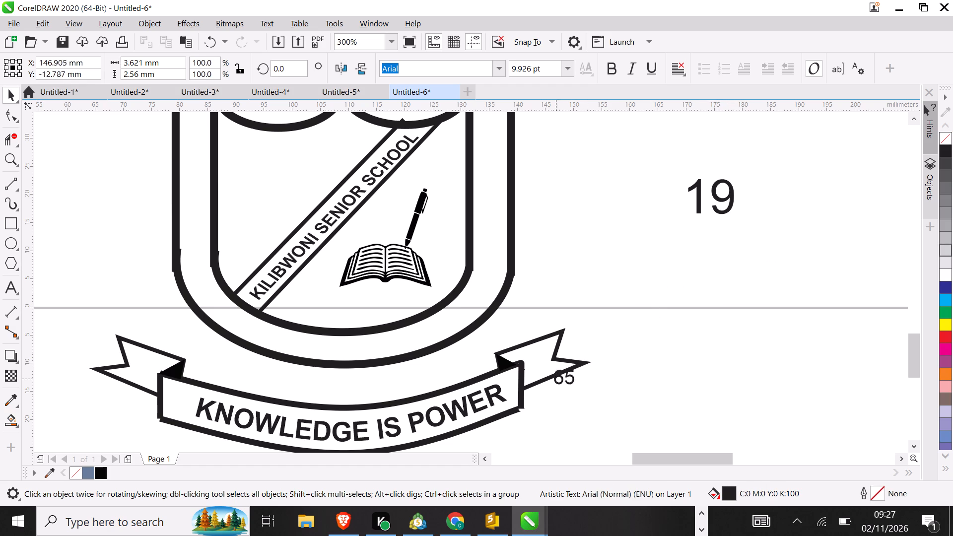
drag(551, 379, 537, 363)
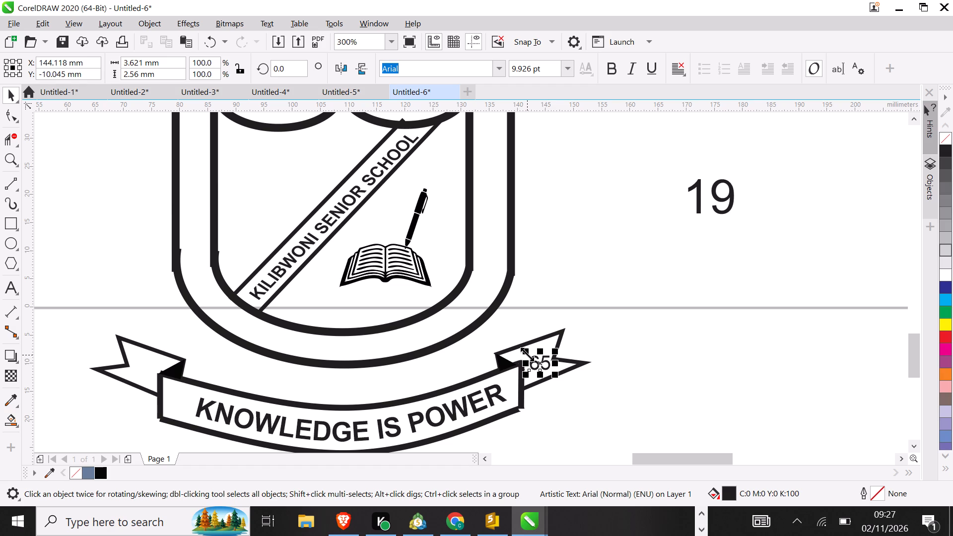
Enlarge the 65 on the right ribbon tail to about 11.8 pt and make it bold.
click(527, 352)
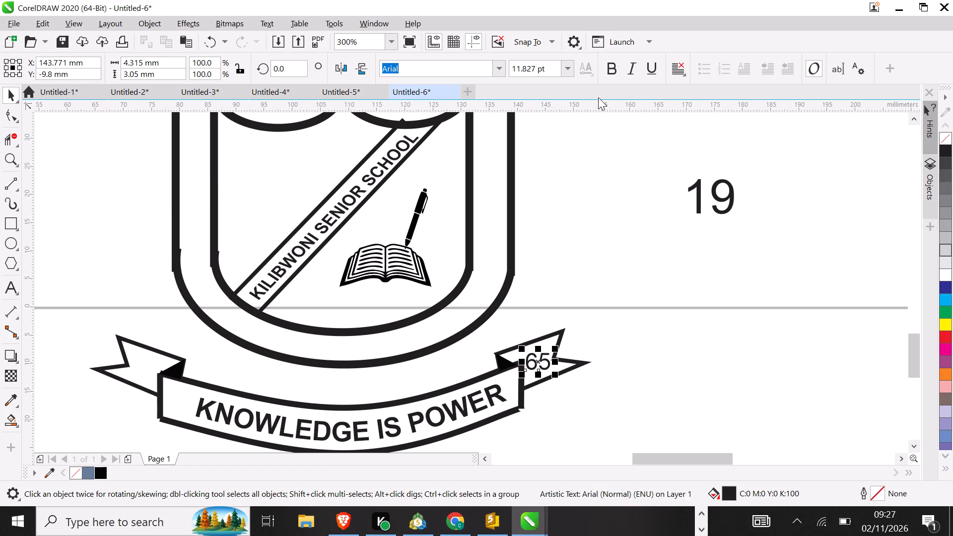
click(608, 68)
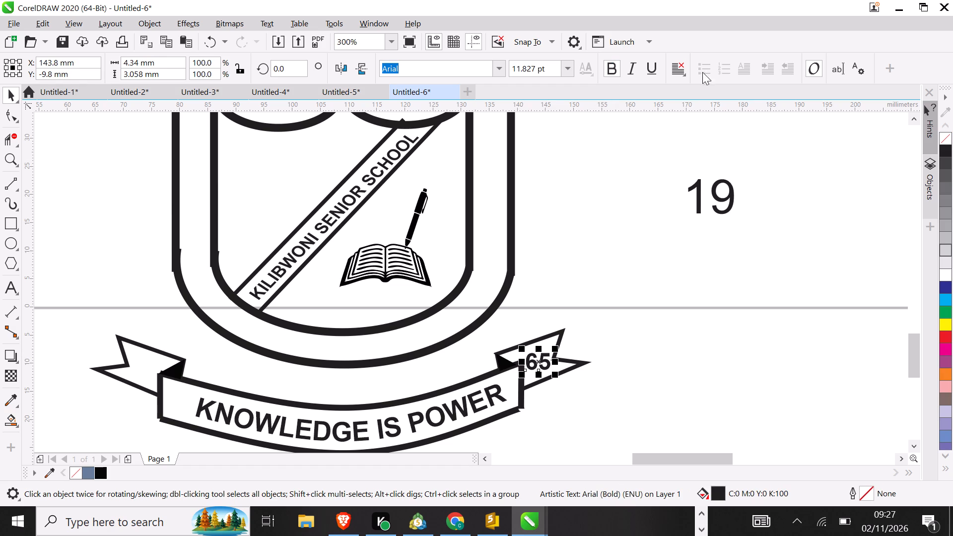
Scale the 19 text right of the shield down to about 9.8 pt and make it bold.
drag(672, 168, 770, 237)
click(737, 215)
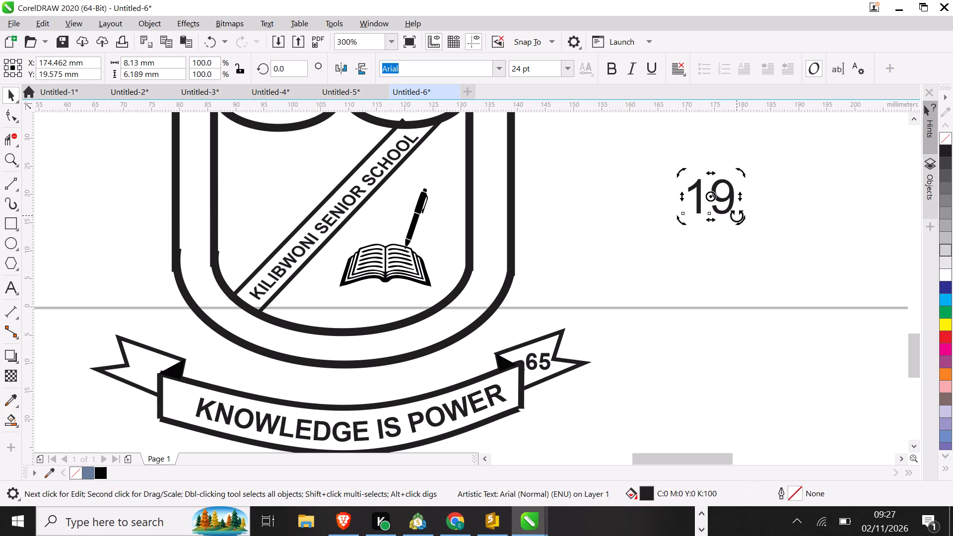
click(759, 229)
drag(672, 167, 778, 224)
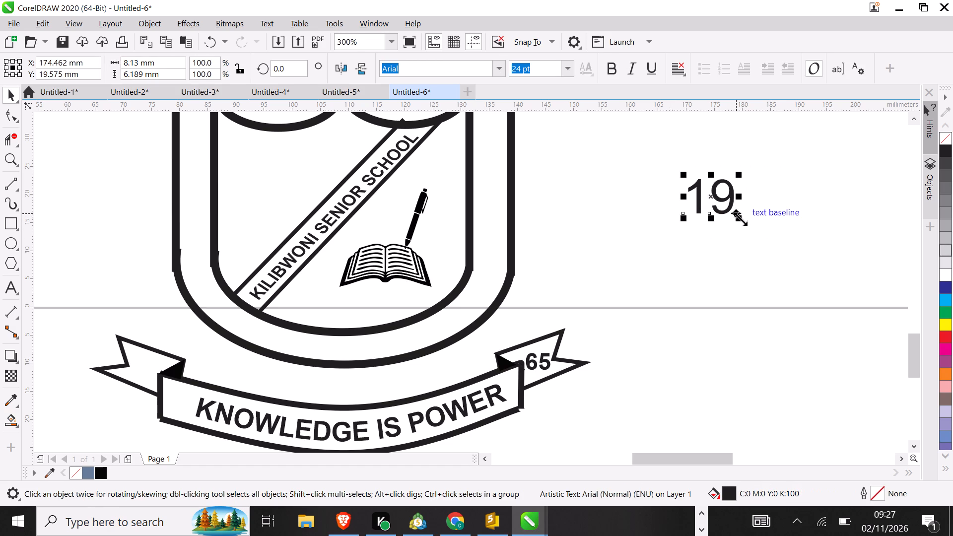
drag(741, 219, 713, 204)
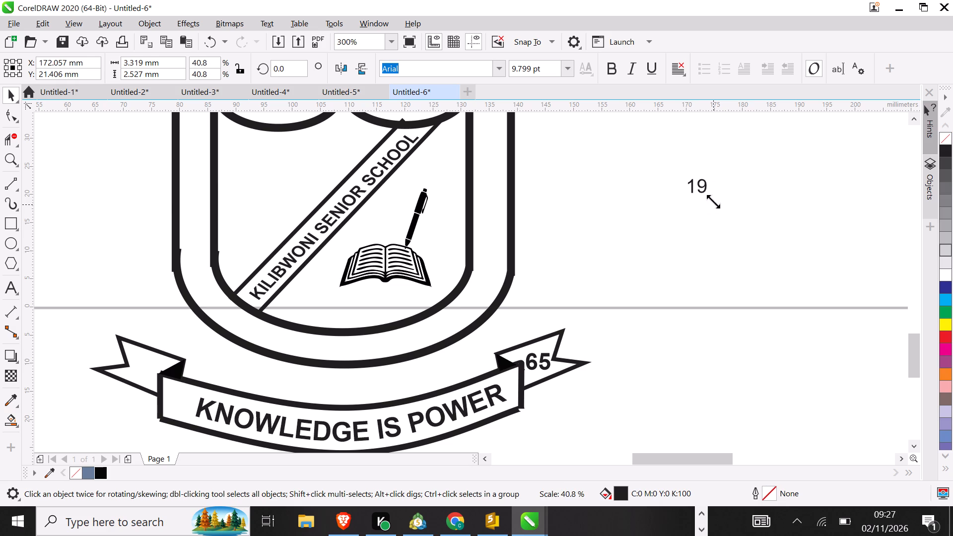
click(611, 76)
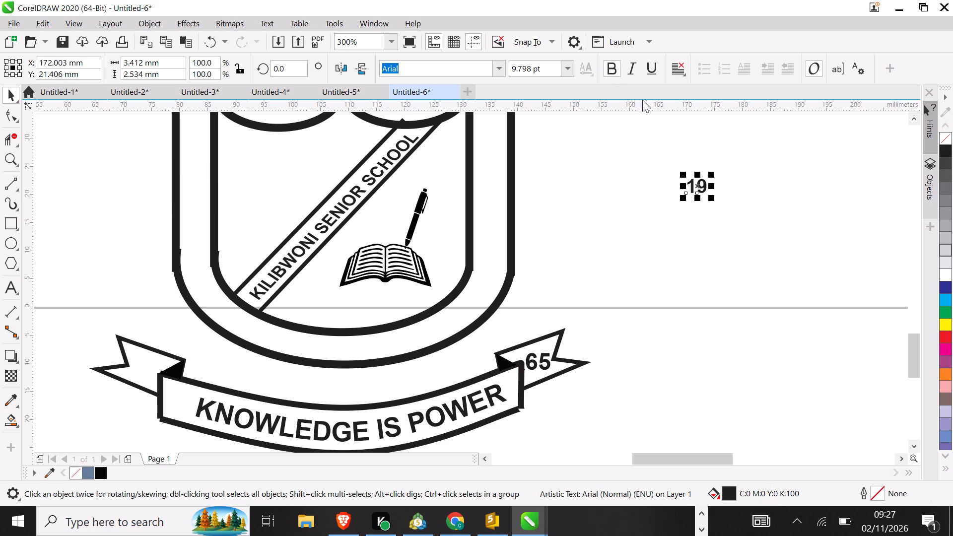
Place the 19 inside the left ribbon tail and enlarge it to about 11 pt, nudged slightly left to fit.
drag(700, 188, 322, 306)
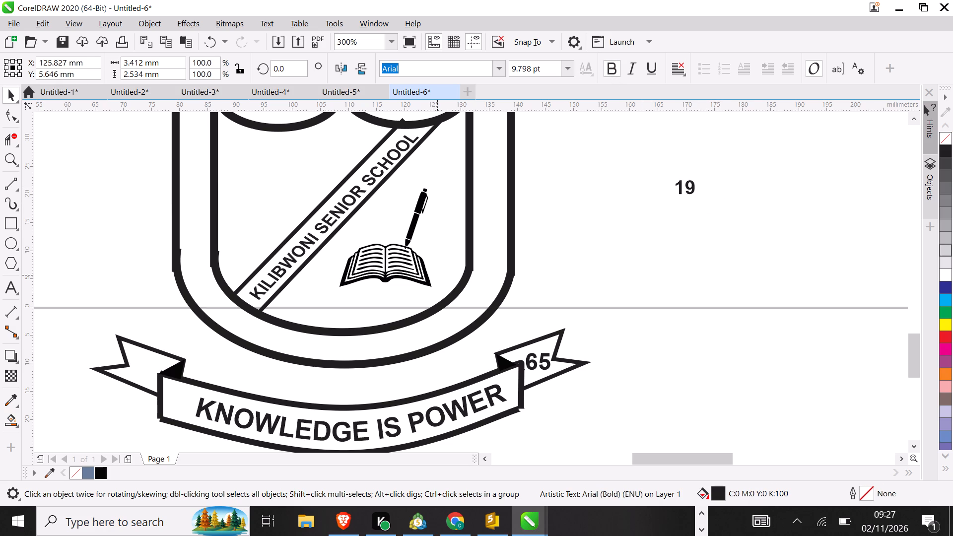
drag(322, 306, 141, 369)
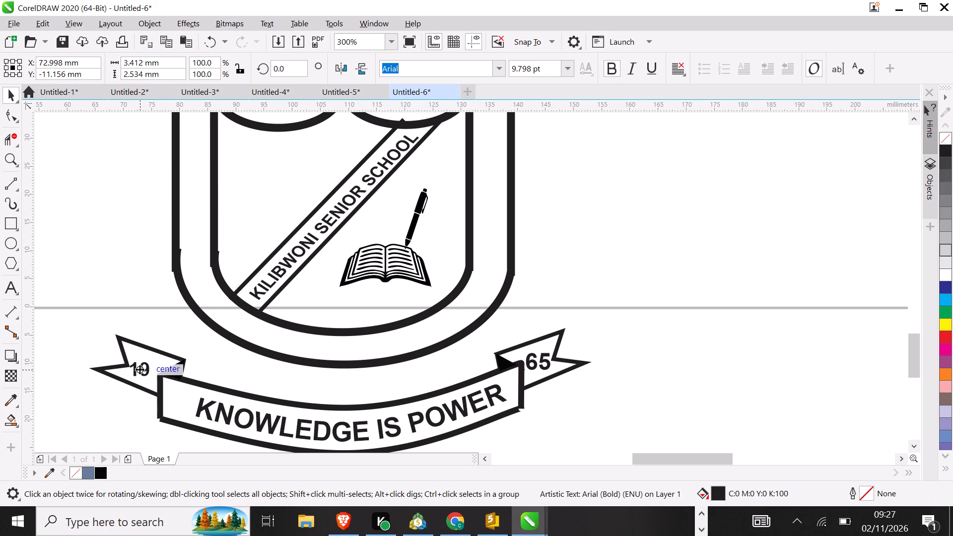
drag(141, 369, 147, 369)
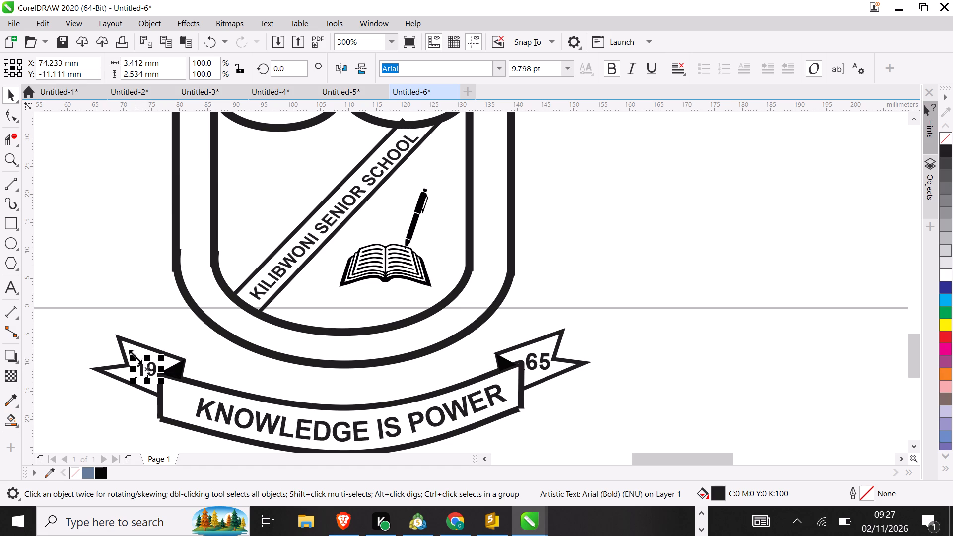
drag(136, 357, 136, 354)
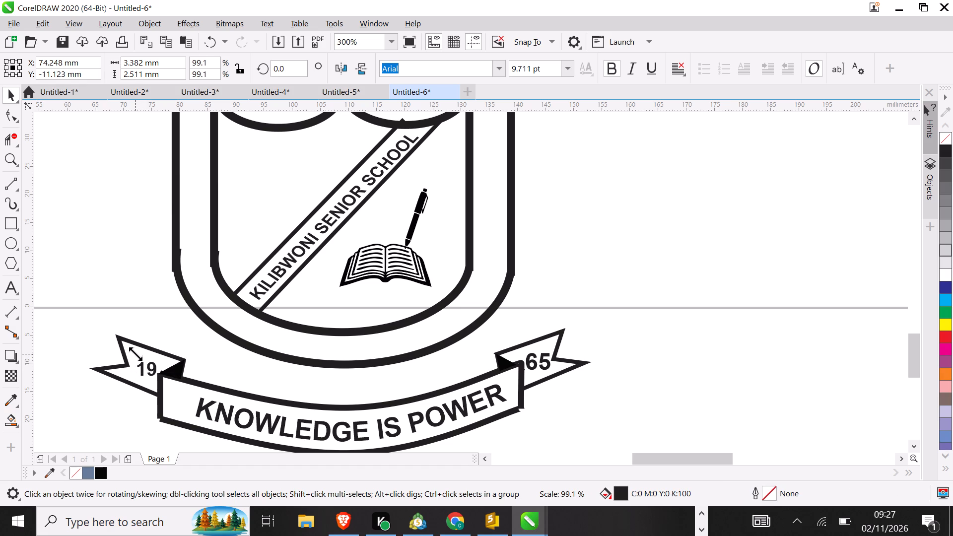
drag(136, 354, 134, 352)
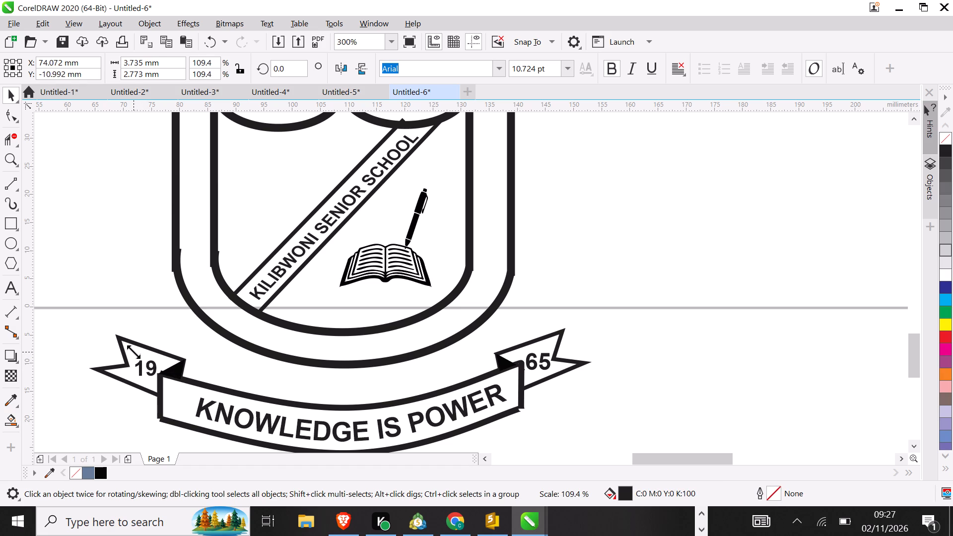
drag(134, 352, 133, 351)
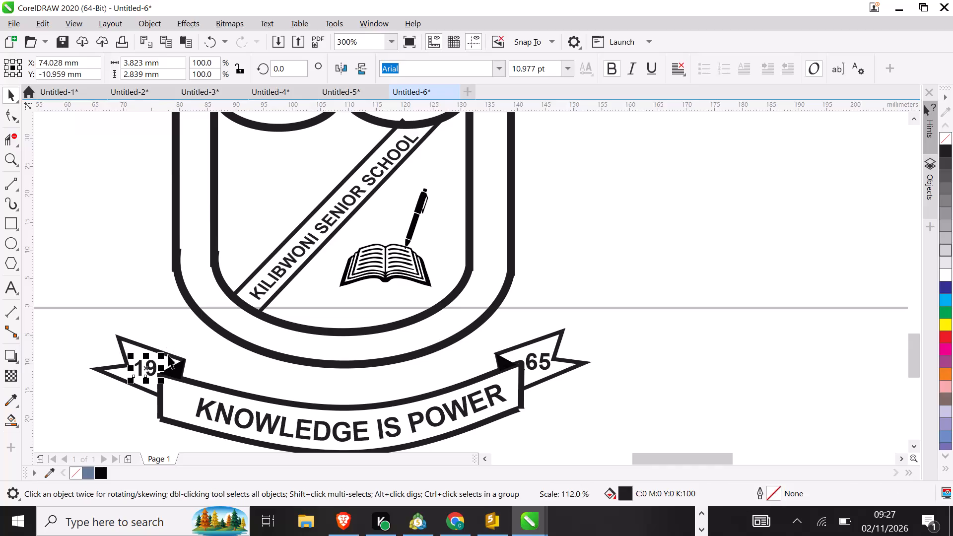
key(Left)
key(Left)
key(Left)
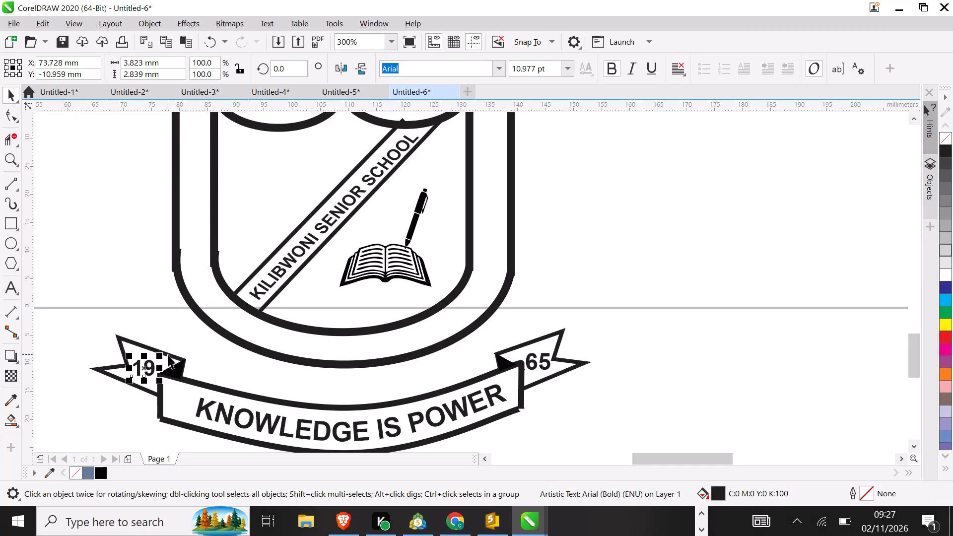
click(230, 349)
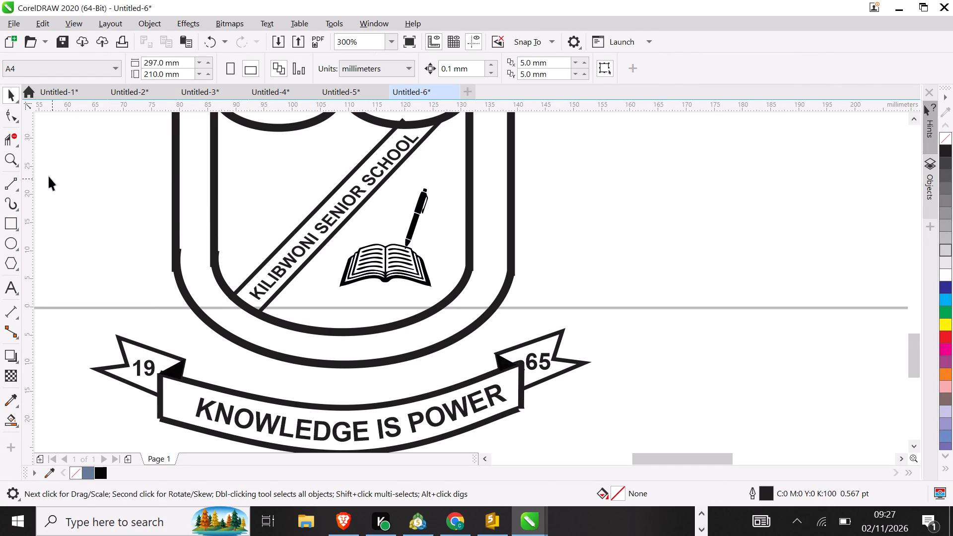
Draw a slanted 2-point line, about 6.4 by 7.4 mm, from the banner's upper left edge to the shield's outer outline.
click(13, 186)
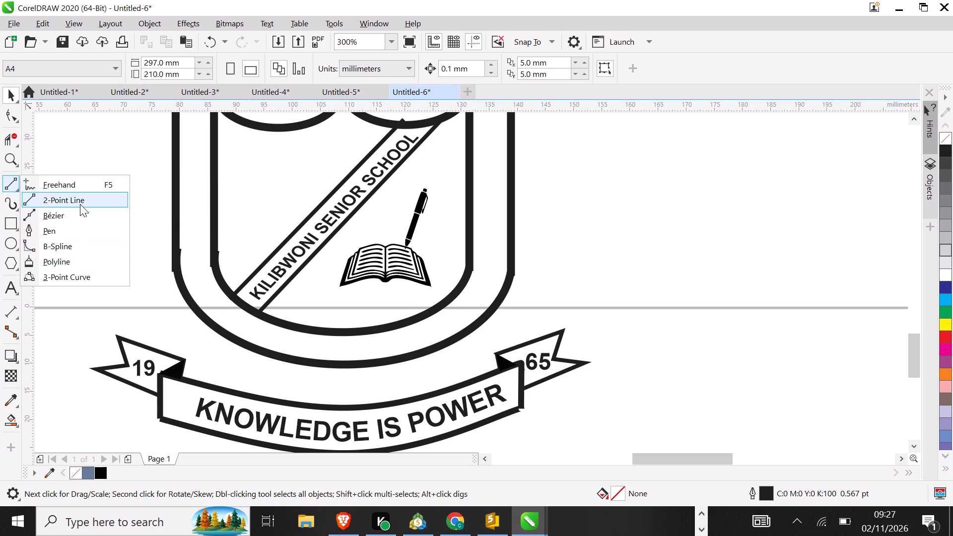
click(80, 204)
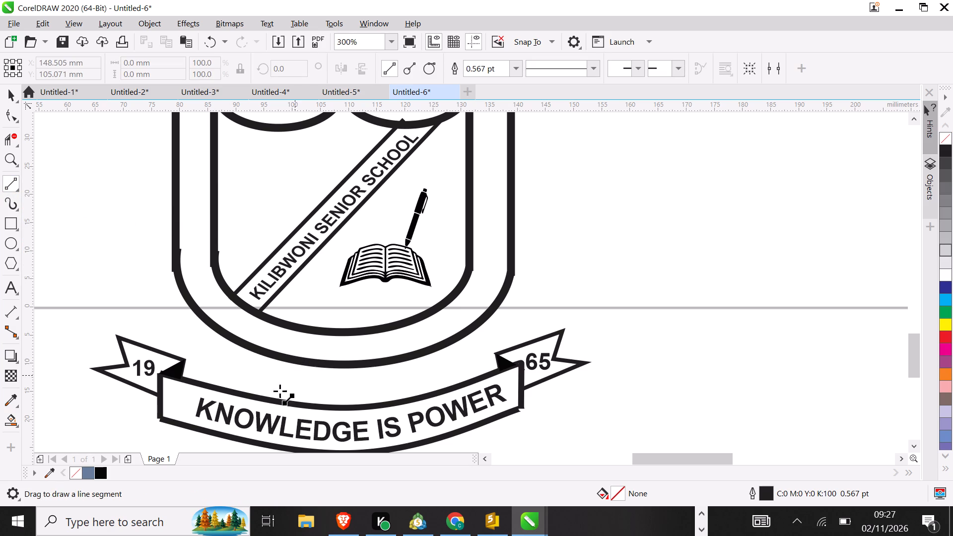
click(192, 382)
drag(197, 381, 199, 378)
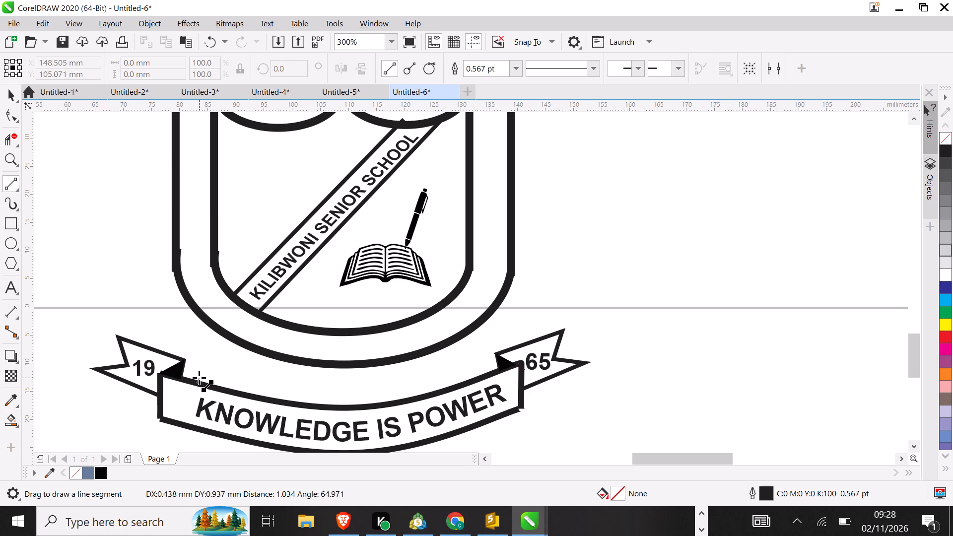
drag(199, 378, 229, 342)
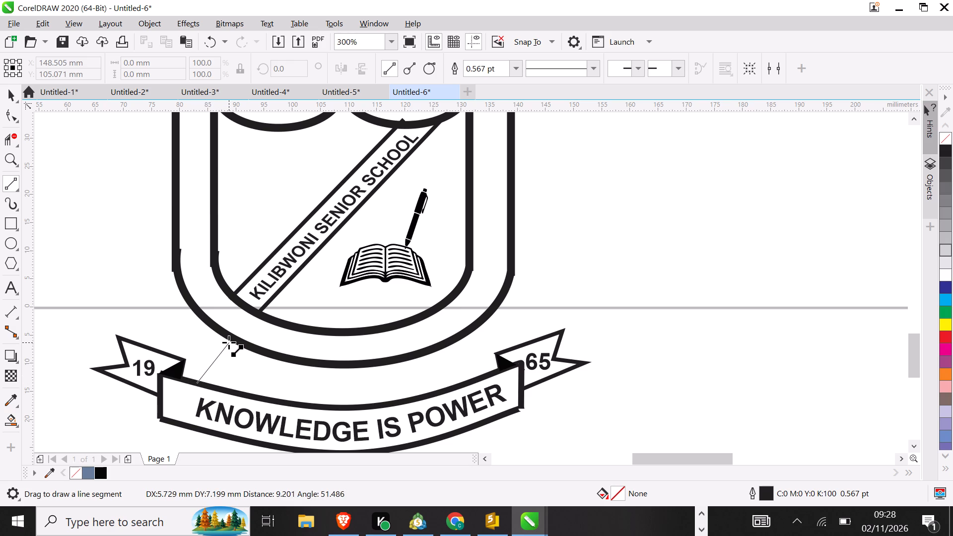
drag(229, 342, 233, 341)
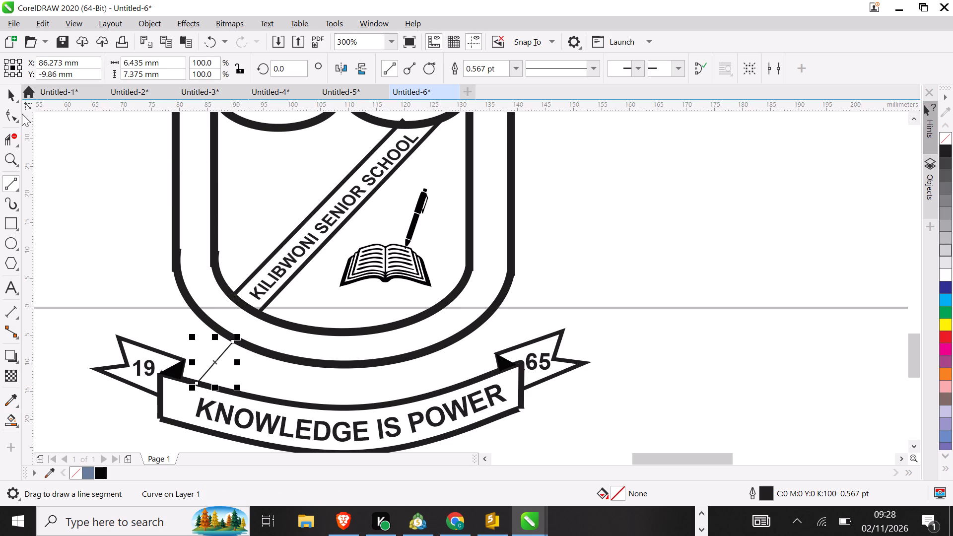
Set the slanted connecting line's outline width to 10 pt.
click(11, 93)
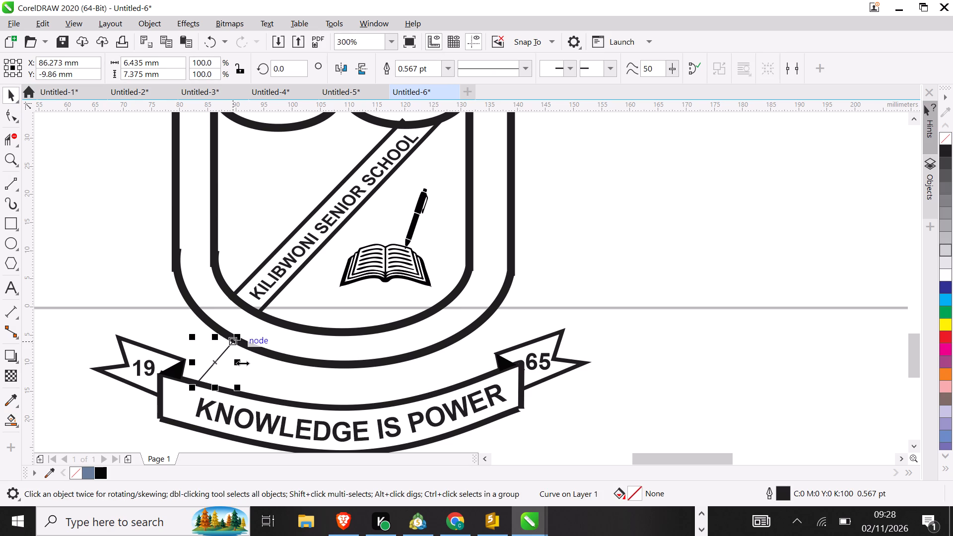
click(445, 67)
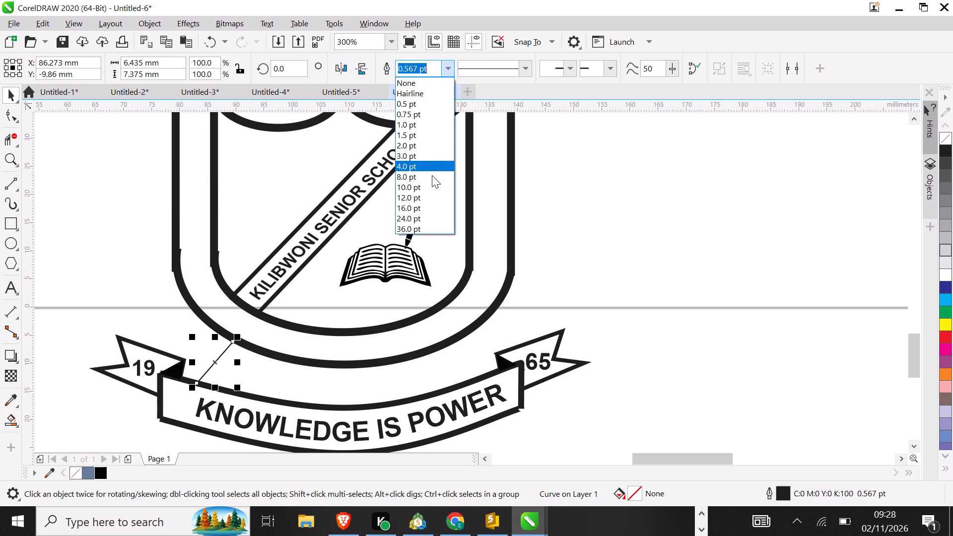
click(432, 173)
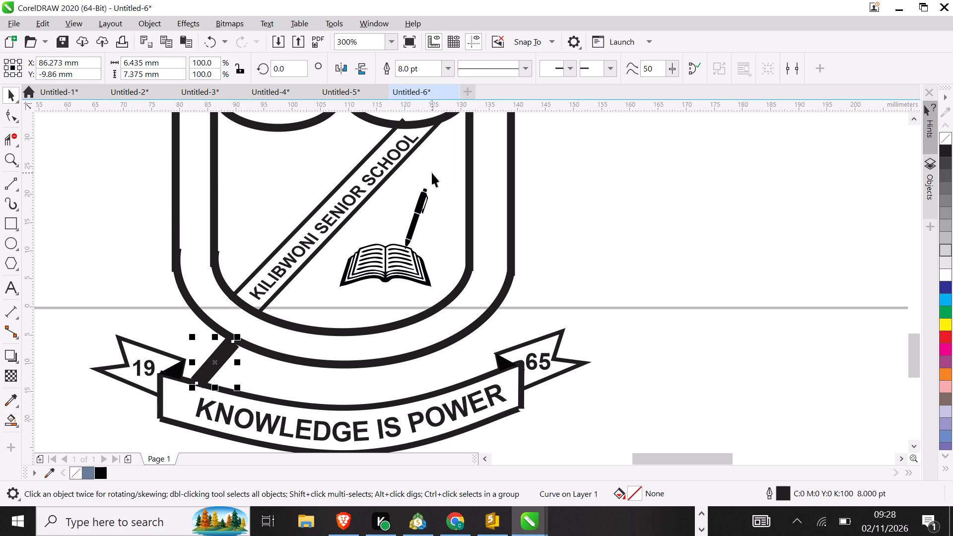
drag(459, 59, 453, 64)
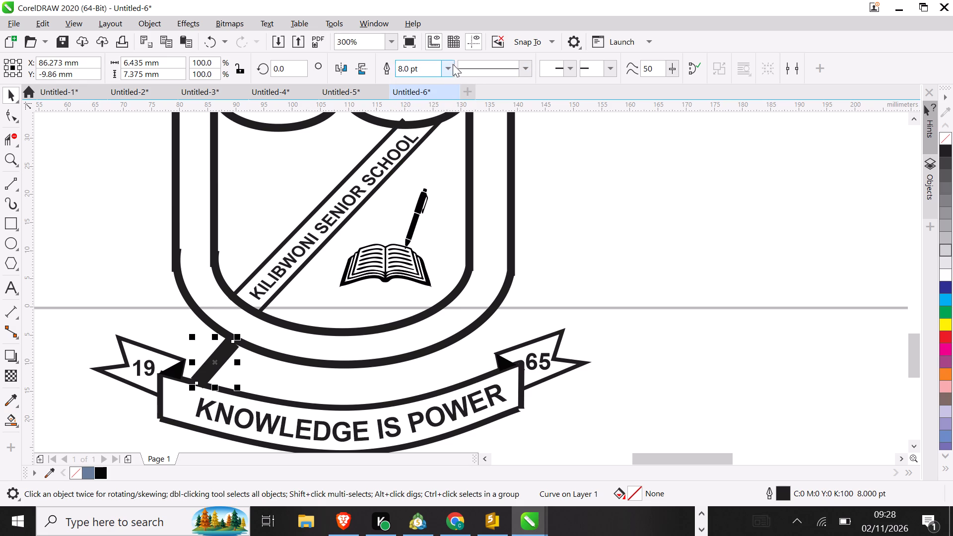
drag(453, 64, 448, 68)
click(448, 68)
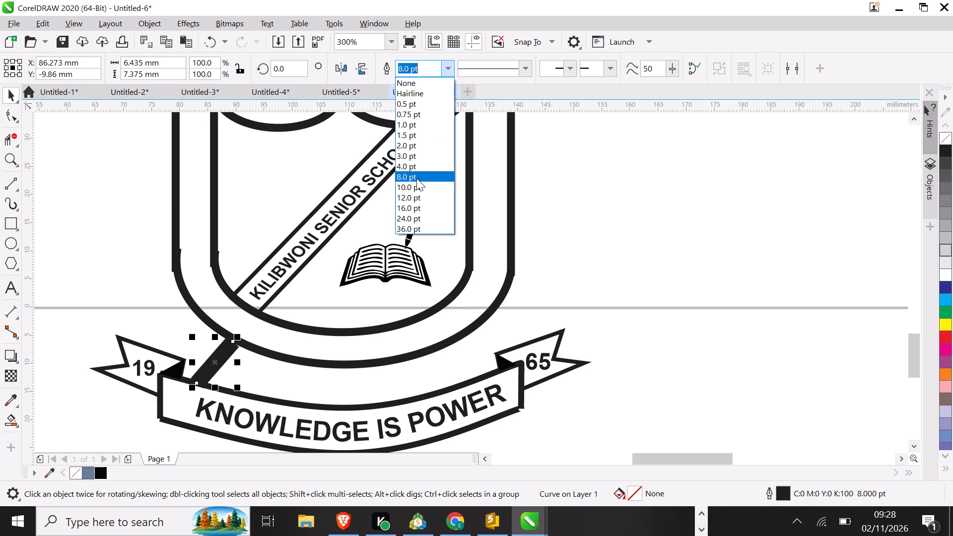
click(416, 182)
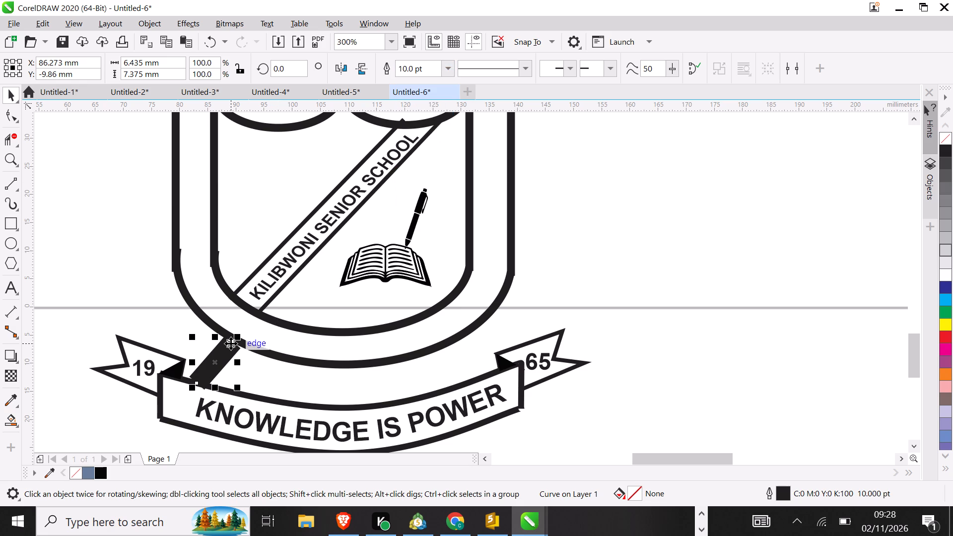
Nudge the thick connecting bar about 1.5 mm right and 0.6 mm down so it bridges the shield and banner.
key(Right)
key(Right)
key(Right)
key(Right)
key(Right)
key(Right)
key(Right)
key(Right)
key(Right)
key(Right)
key(Right)
key(Right)
key(Right)
key(Right)
key(Right)
key(Right)
key(Right)
key(Right)
key(Right)
key(Right)
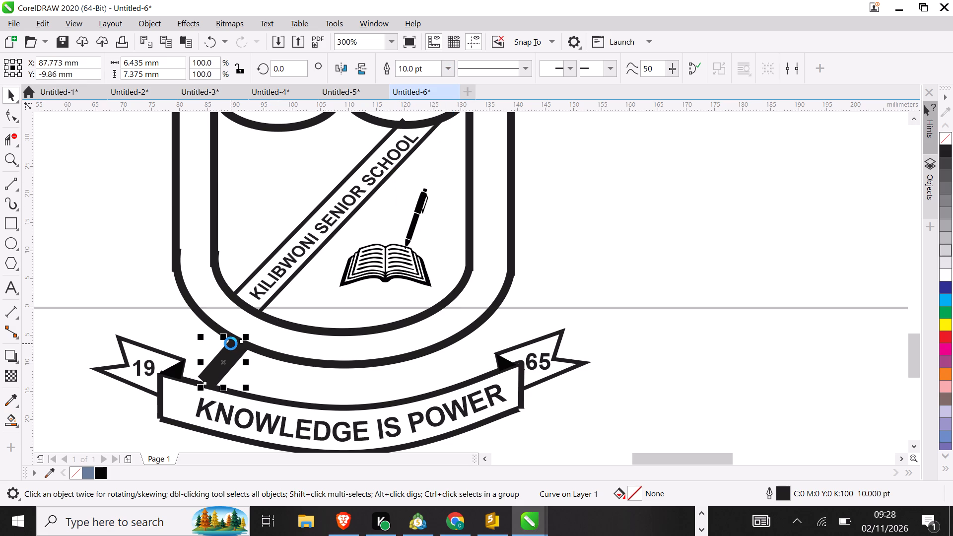
key(Down)
key(Down)
key(Down)
key(Down)
key(Down)
key(Down)
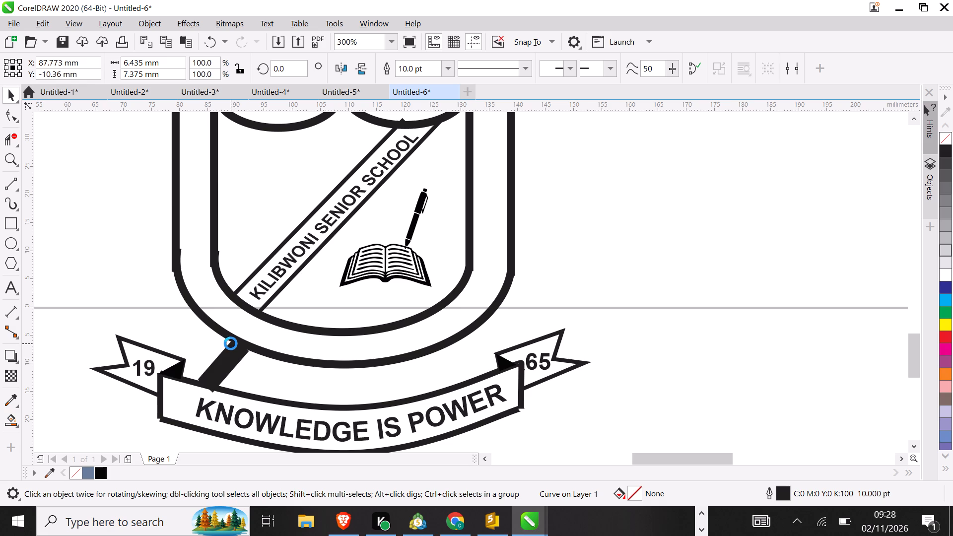
click(280, 366)
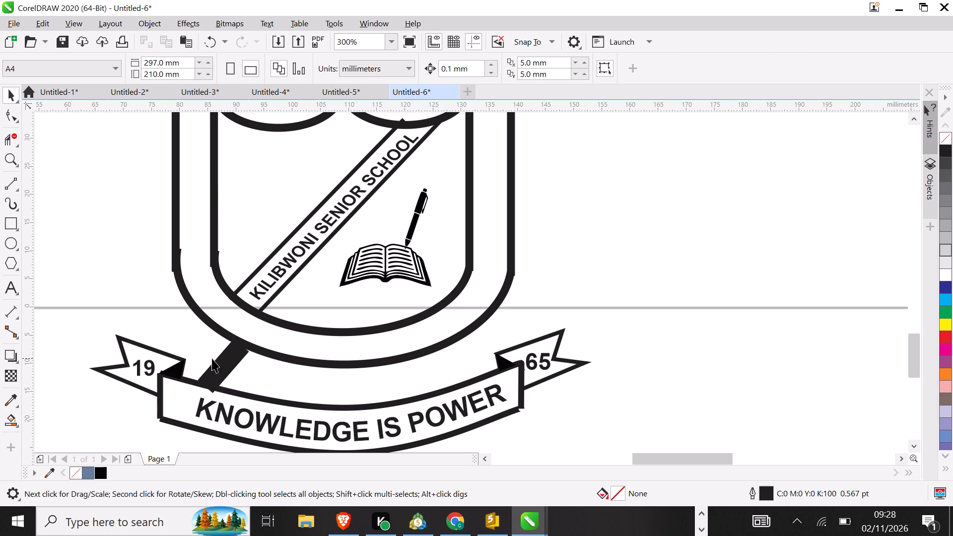
Copy the thick connecting bar to the gap between shield and banner on the right side, above POWER.
click(228, 365)
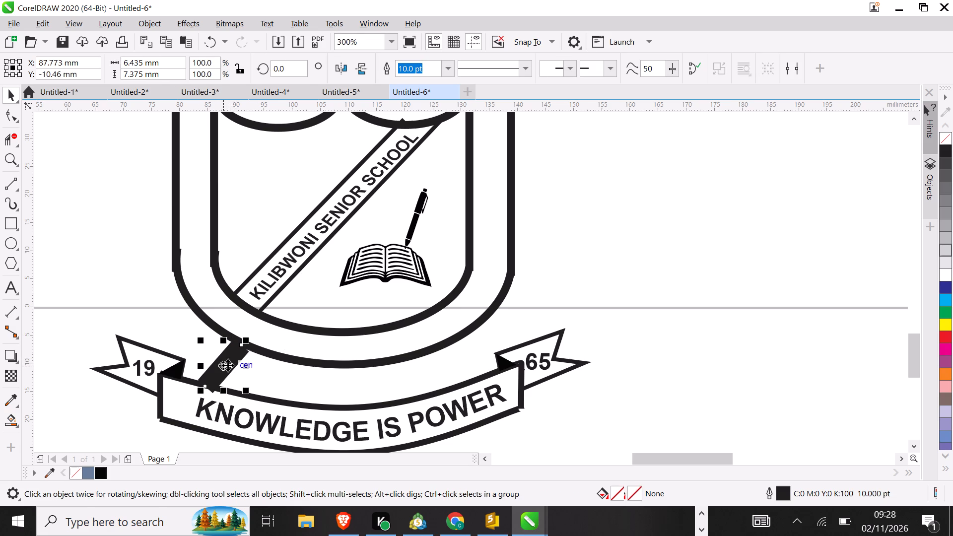
right_click(228, 365)
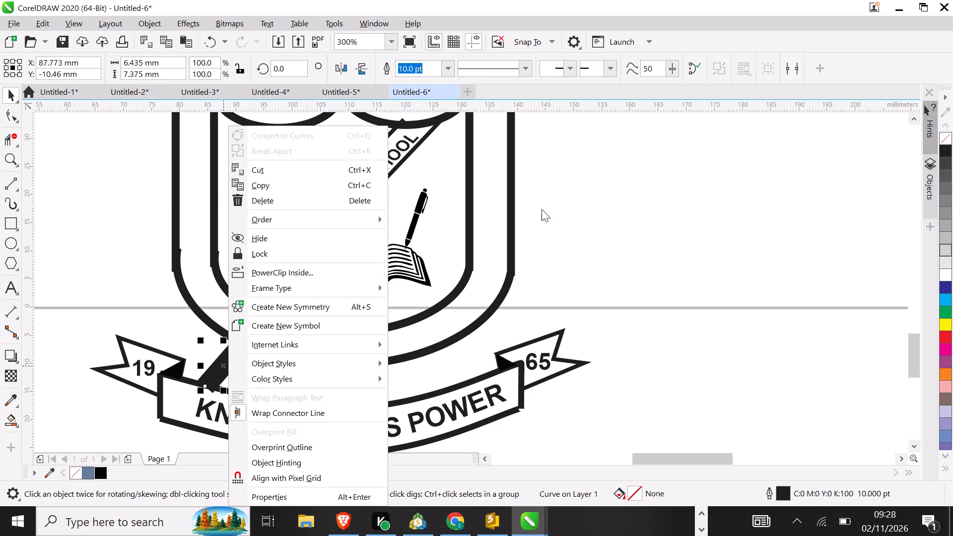
click(547, 325)
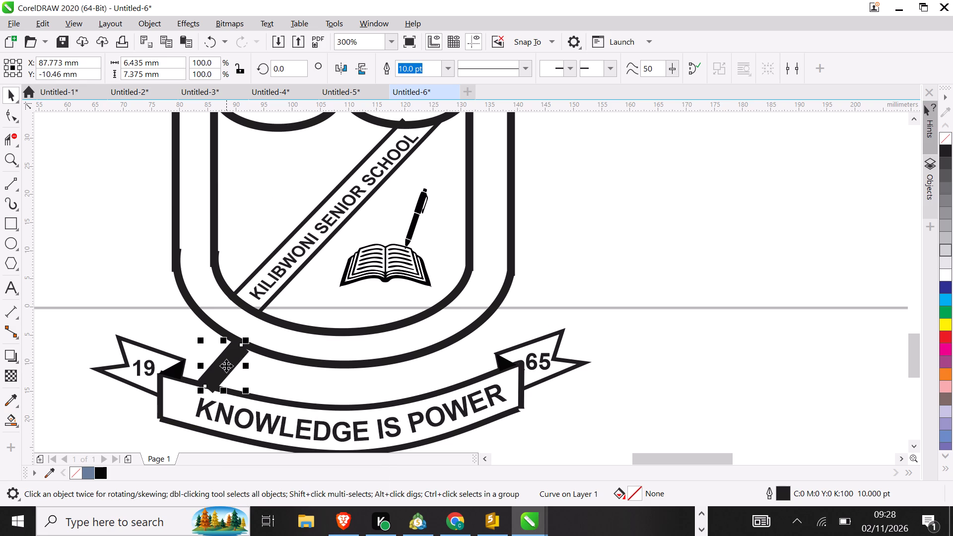
right_drag(226, 366, 387, 390)
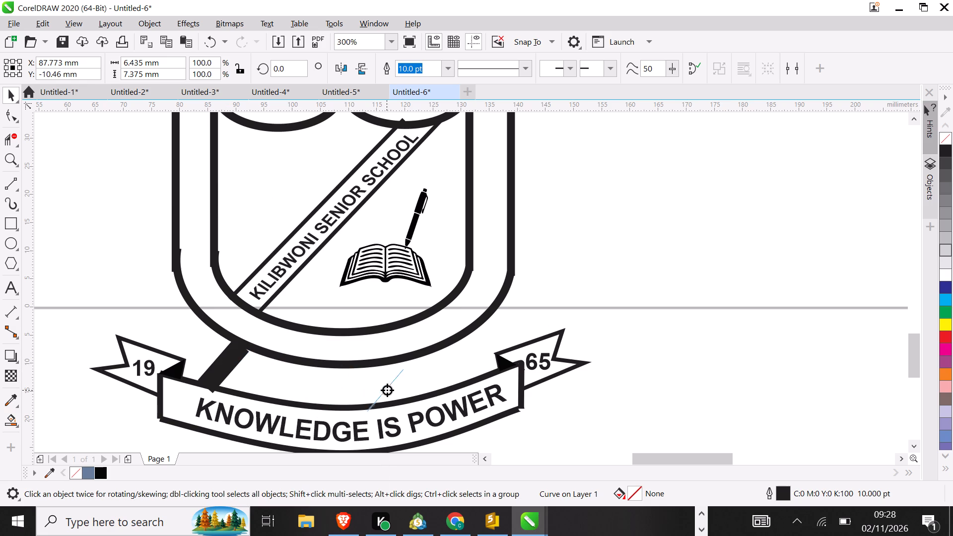
right_drag(387, 390, 415, 377)
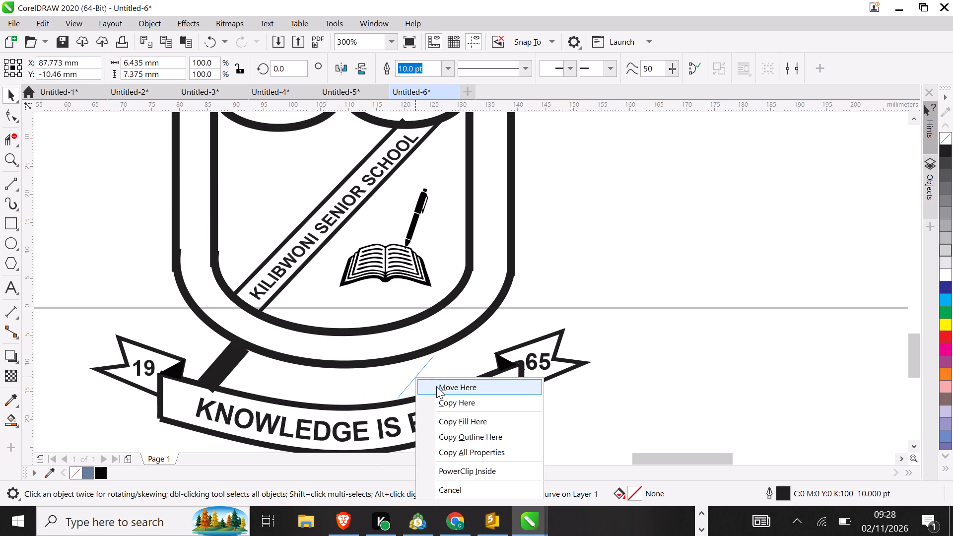
click(444, 400)
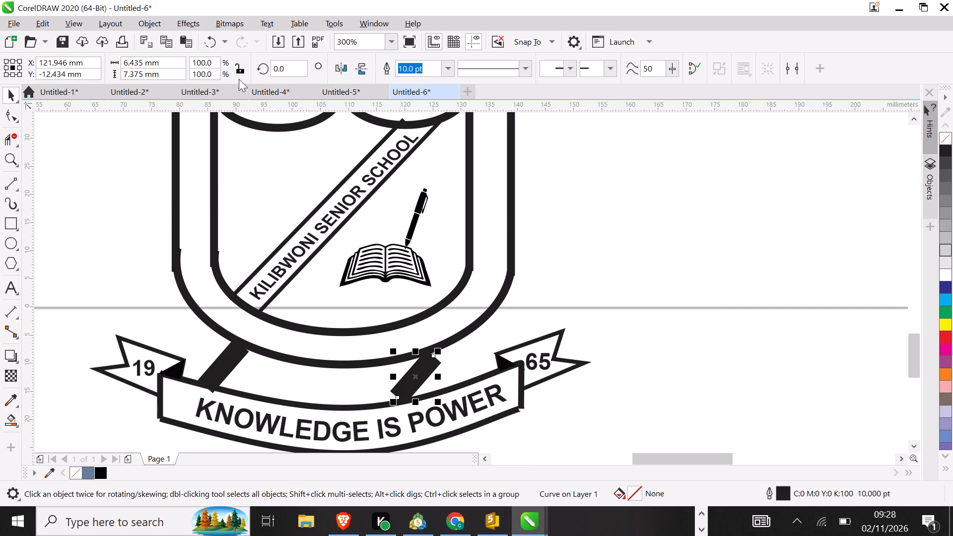
Mirror the copied connecting bar horizontally so it slants opposite to the left one.
click(341, 67)
Nudge the mirrored bar about 7.3 mm right and 2.1 mm up so it bridges the shield and banner above POWER.
key(Right)
key(Right)
key(Right)
key(Right)
key(Right)
key(Right)
key(Right)
key(Right)
key(Right)
key(Right)
key(Right)
key(Right)
key(Right)
key(Right)
key(Right)
key(Right)
key(Right)
key(Right)
key(Right)
key(Right)
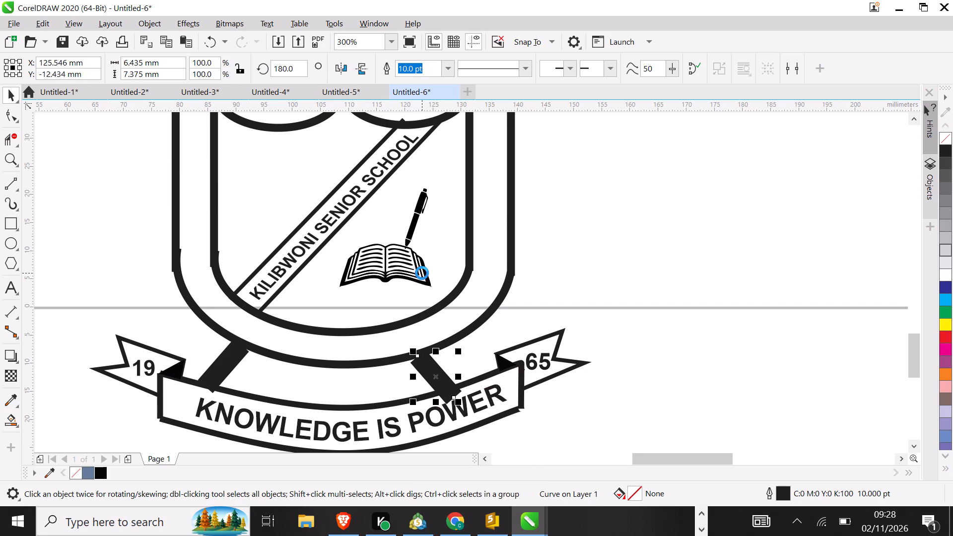
key(Up)
key(Up)
key(Up)
key(Up)
key(Up)
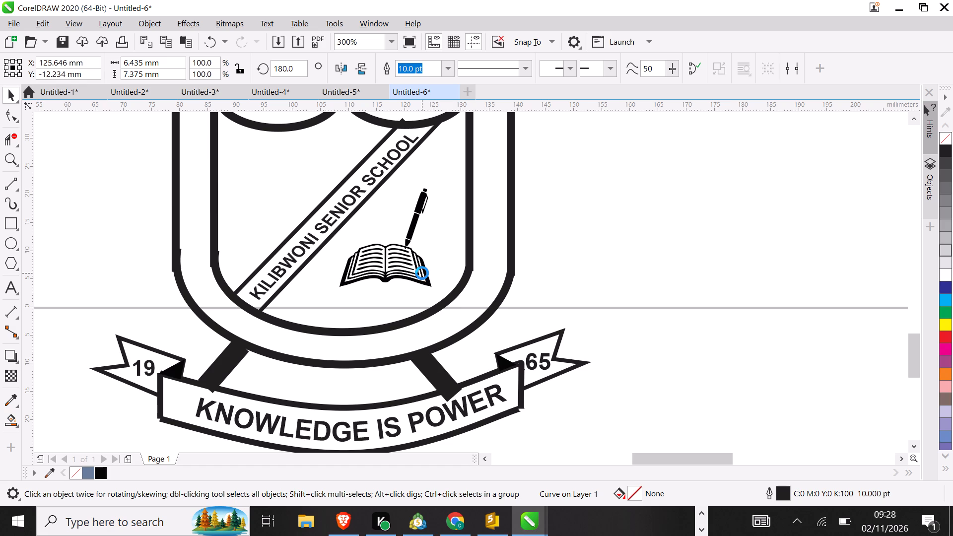
key(Up)
key(Up)
key(Up)
key(Up)
key(Up)
key(Up)
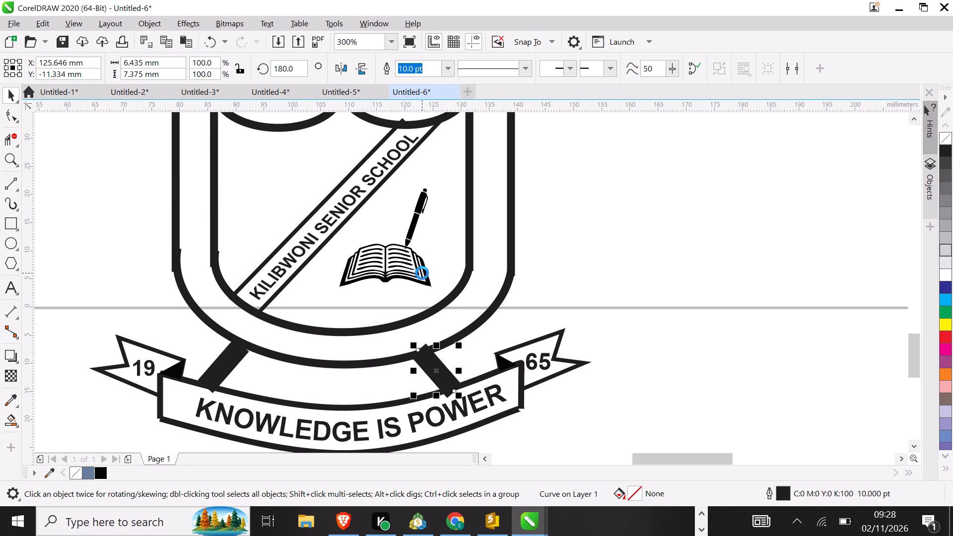
key(Up)
key(Up)
key(Down)
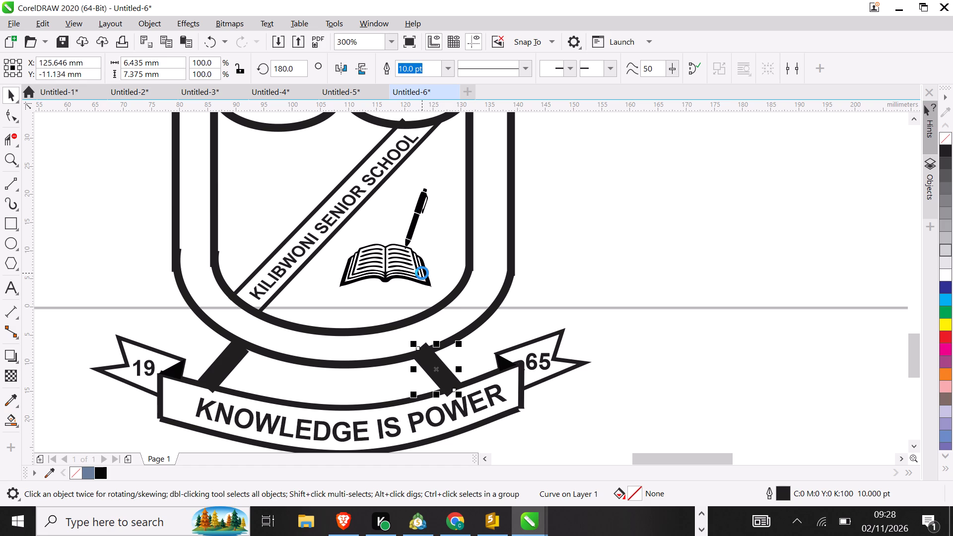
key(Down)
key(Down)
key(Down)
key(Down)
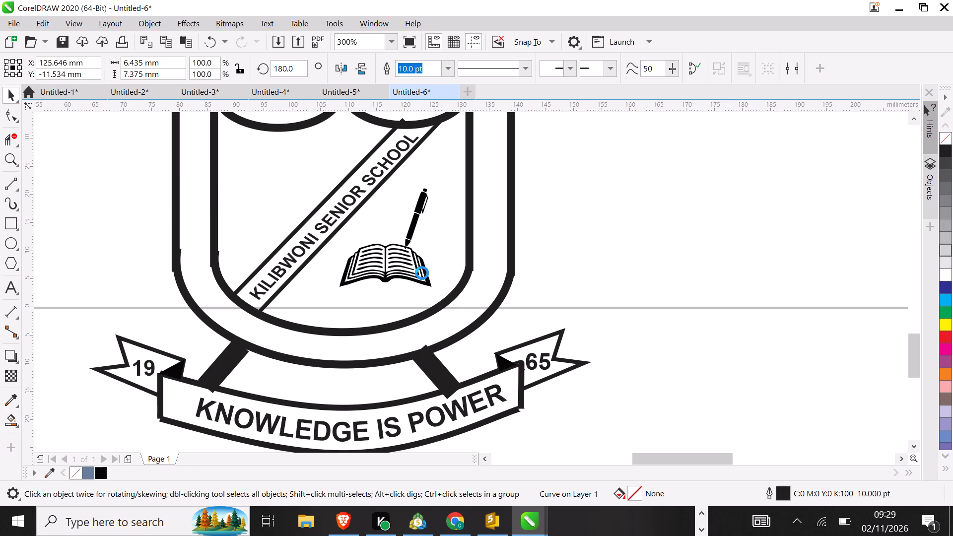
key(Down)
key(Right)
key(Right)
key(Right)
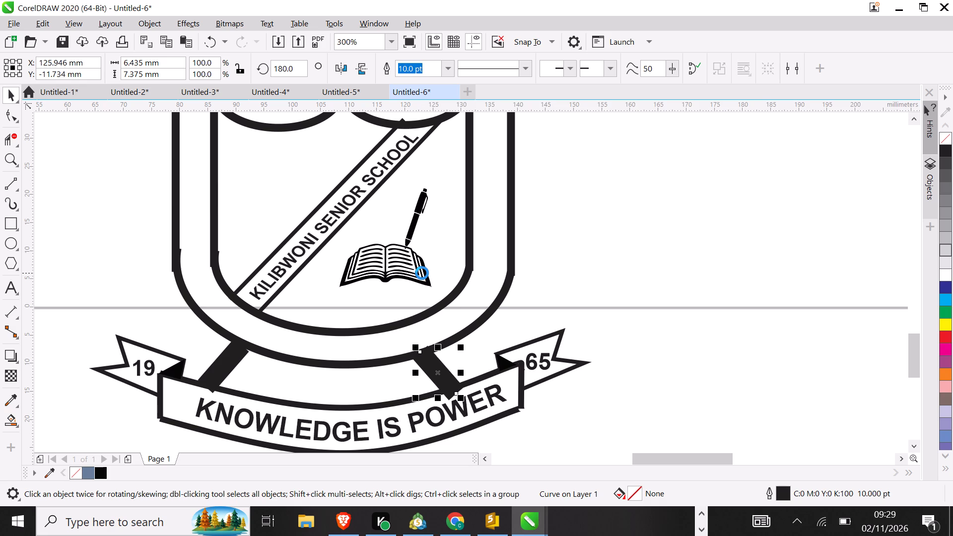
key(Right)
key(Right)
key(Right)
key(Right)
key(Right)
key(Right)
key(Right)
key(Right)
key(Right)
key(Right)
key(Right)
key(Right)
key(Right)
key(Right)
key(Right)
key(Right)
key(Right)
key(Right)
key(Right)
key(Right)
key(Right)
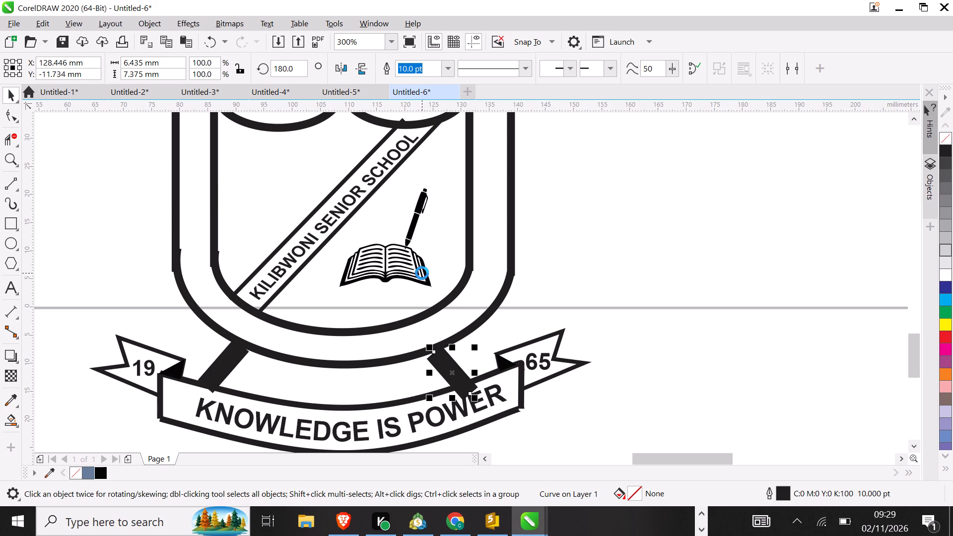
key(Up)
key(Up)
key(Up)
key(Up)
key(Up)
key(Up)
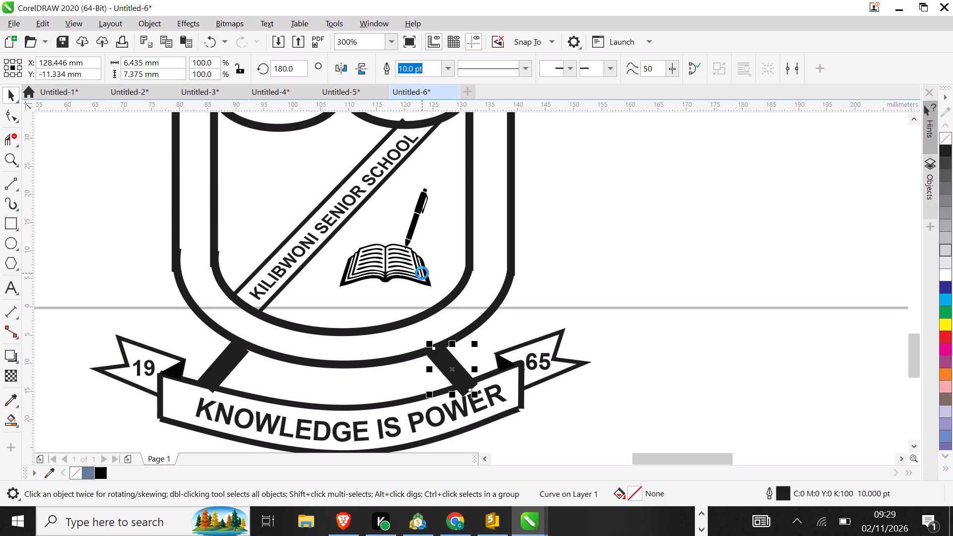
key(Up)
key(Right)
key(Right)
key(Right)
key(Right)
key(Right)
key(Right)
key(Right)
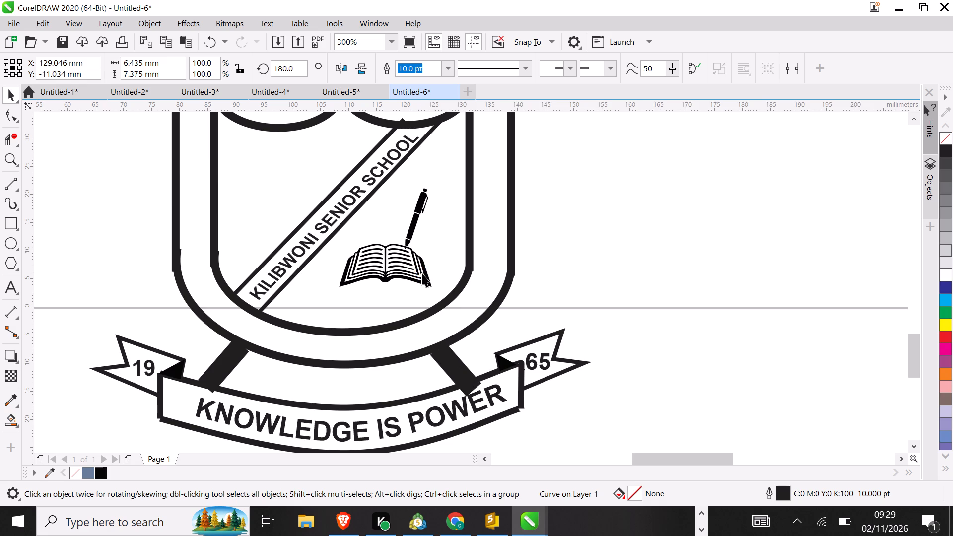
key(Right)
key(Up)
key(Up)
key(Up)
key(Up)
key(Up)
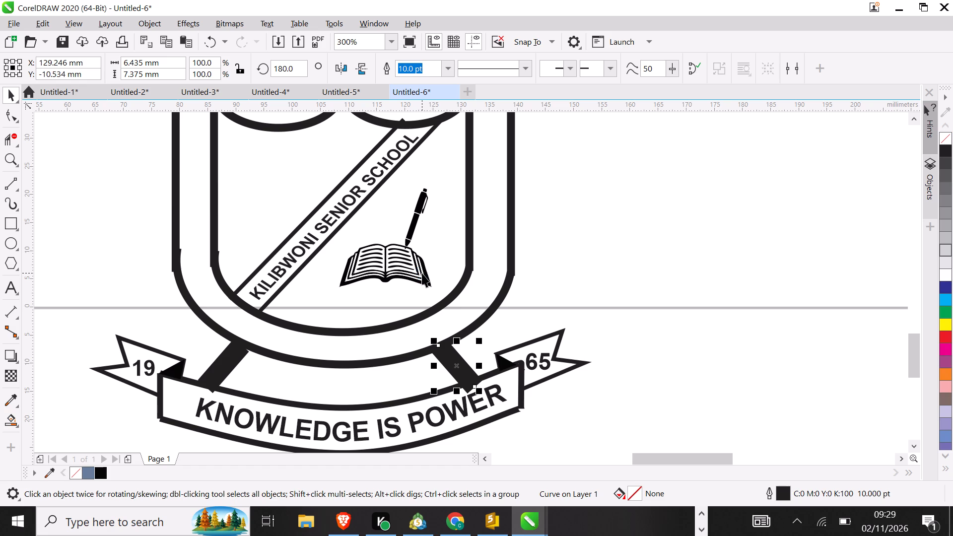
key(Up)
key(Up)
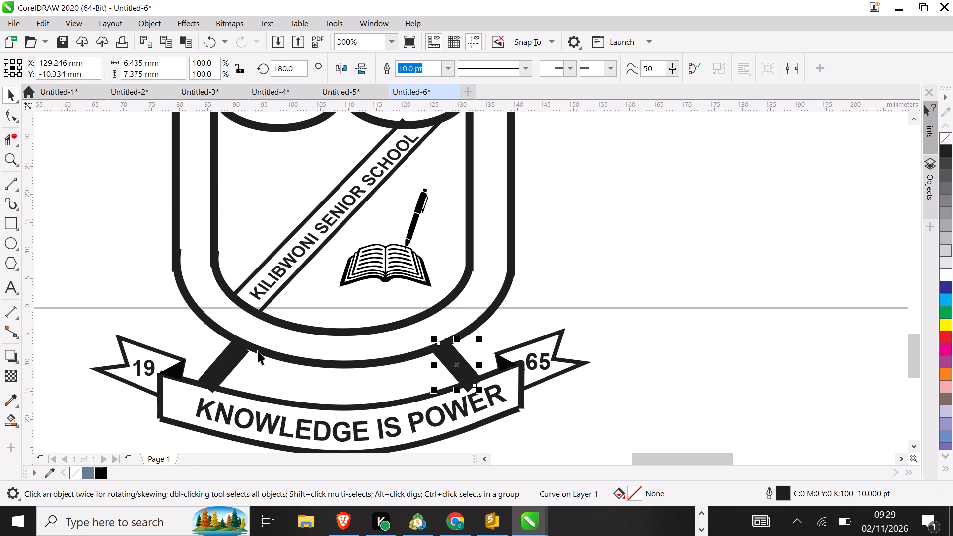
Nudge the left connecting bar up 0.3 mm and enlarge it from its lower end to about 7.4 by 8.5 mm.
click(234, 350)
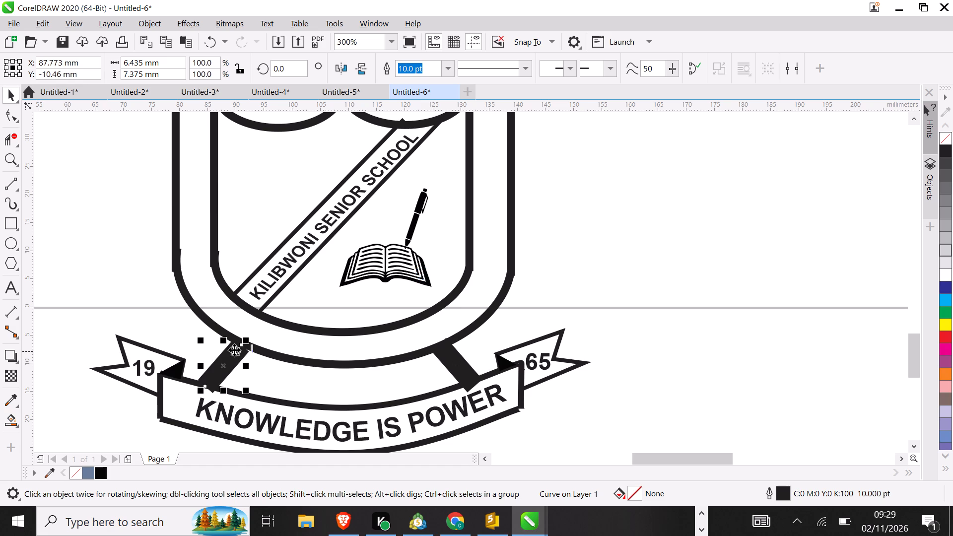
key(Up)
key(Up)
key(Up)
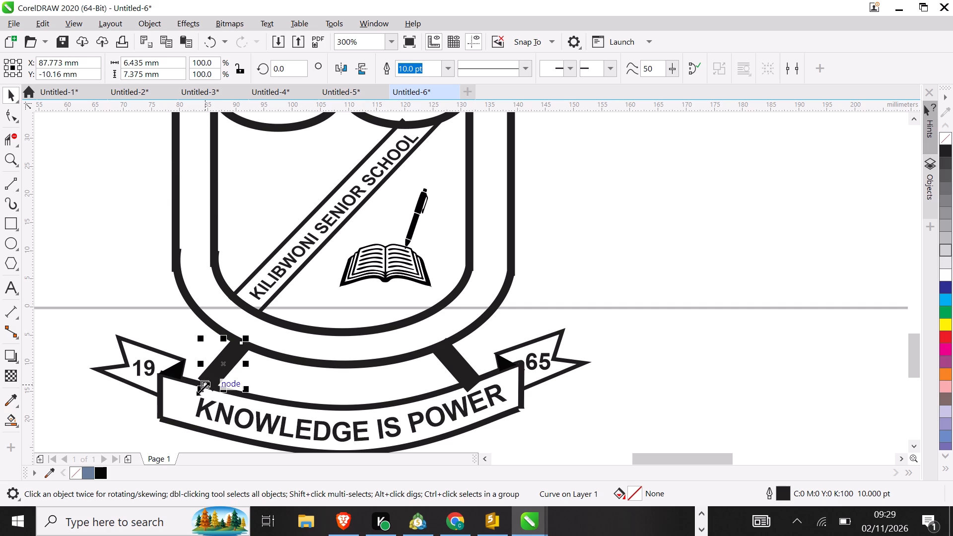
drag(198, 389, 197, 393)
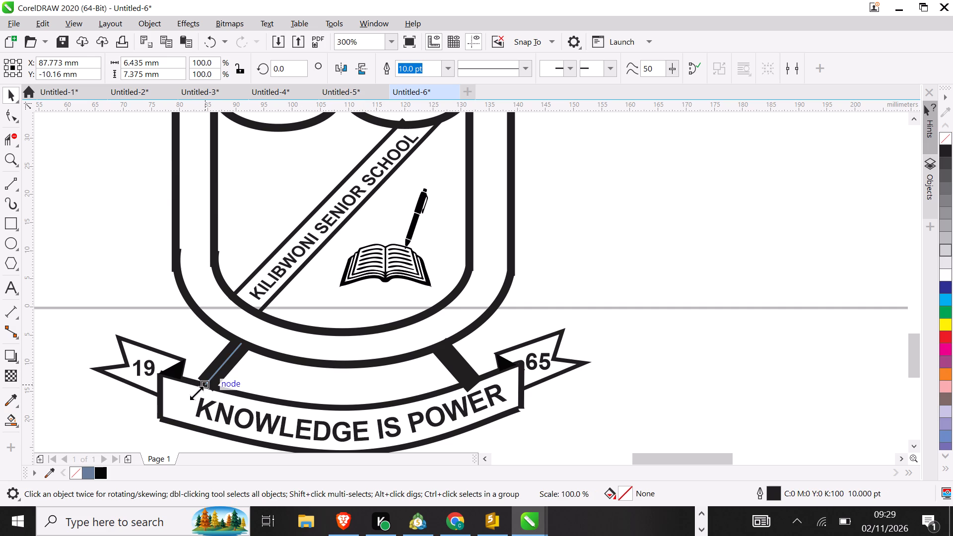
drag(197, 393, 193, 395)
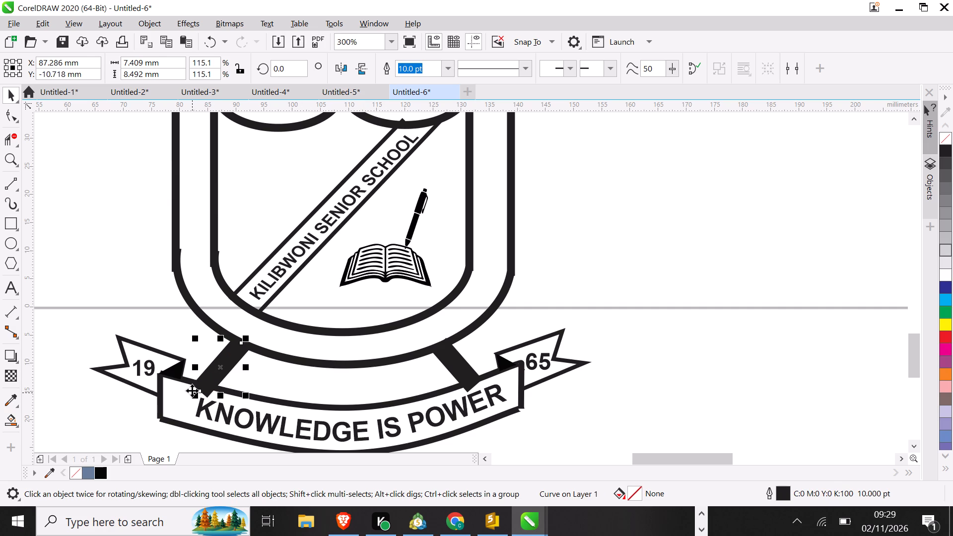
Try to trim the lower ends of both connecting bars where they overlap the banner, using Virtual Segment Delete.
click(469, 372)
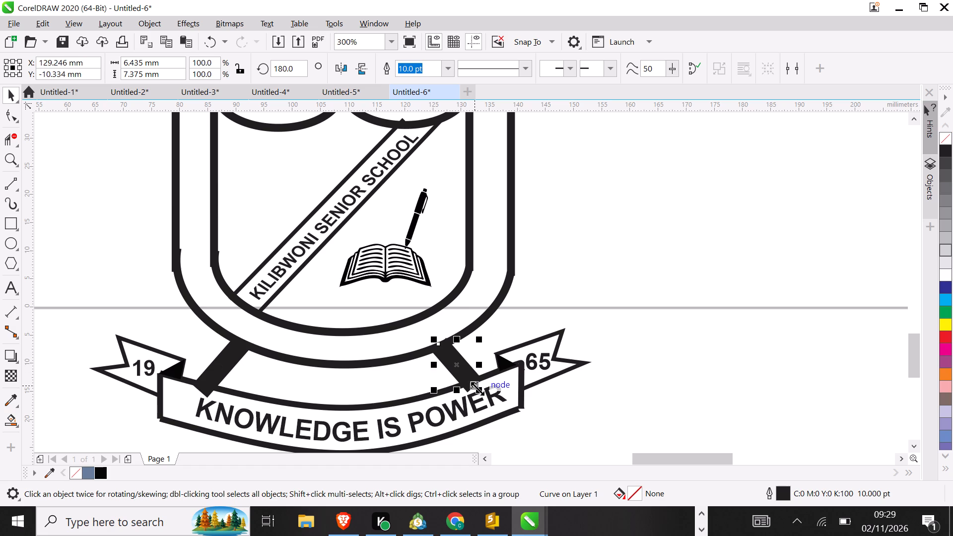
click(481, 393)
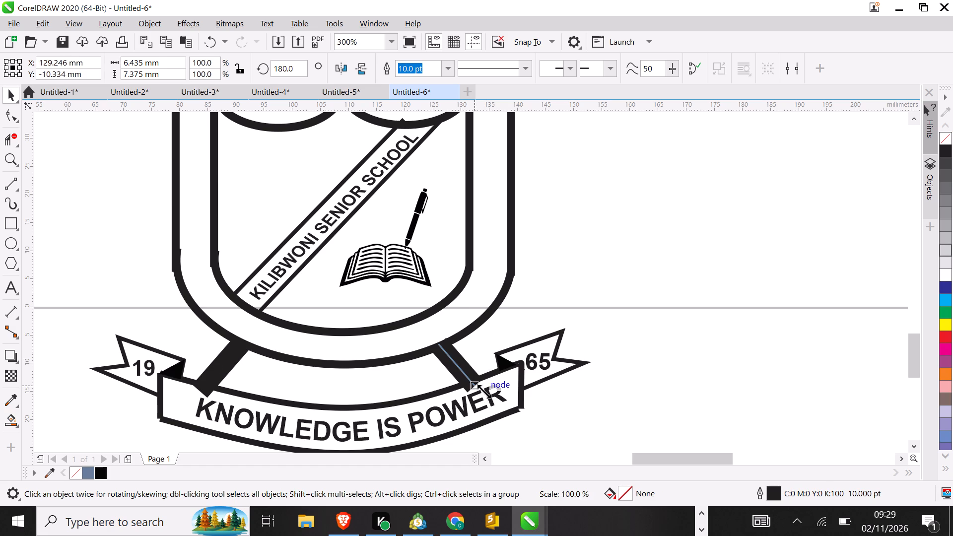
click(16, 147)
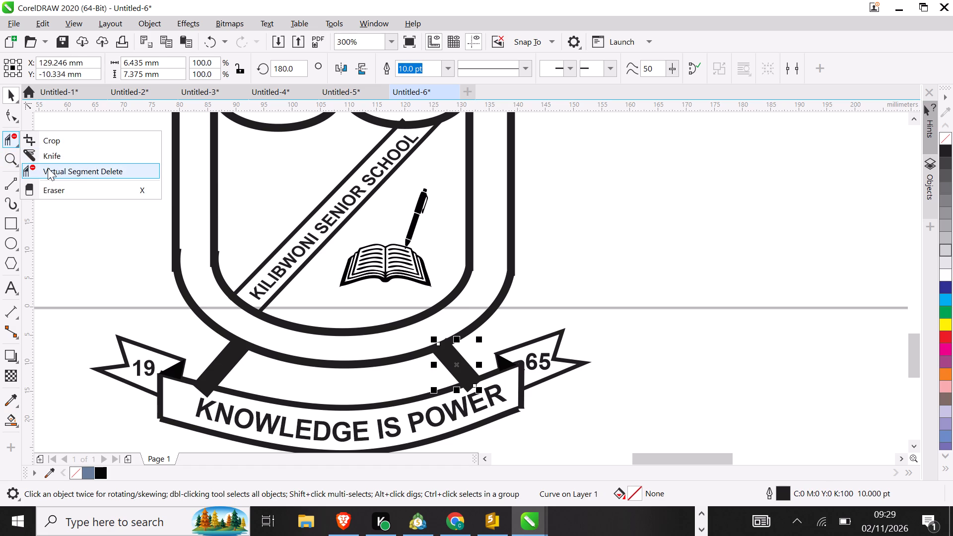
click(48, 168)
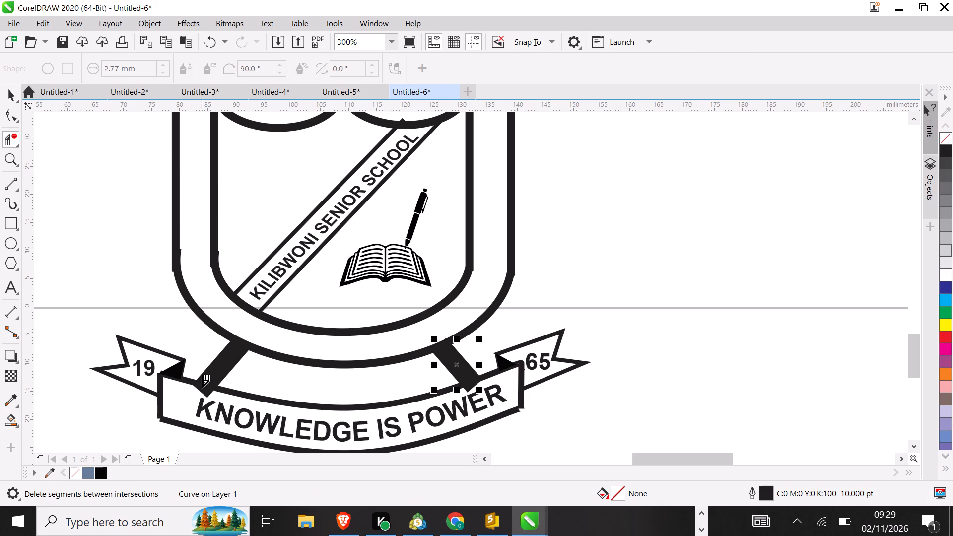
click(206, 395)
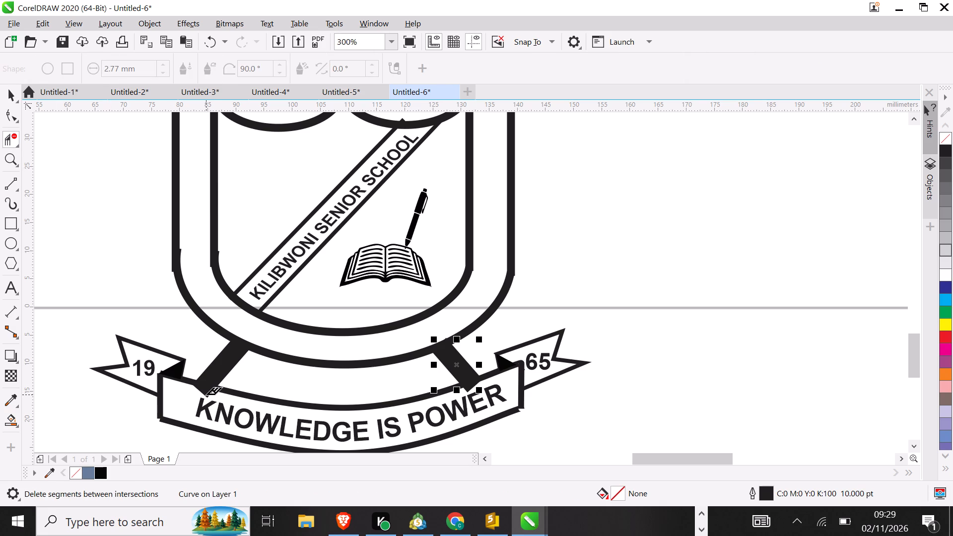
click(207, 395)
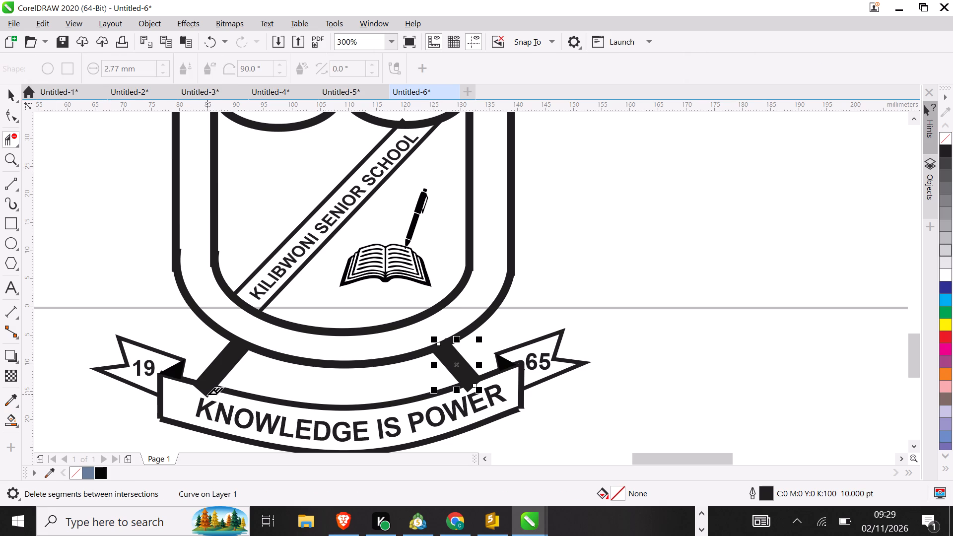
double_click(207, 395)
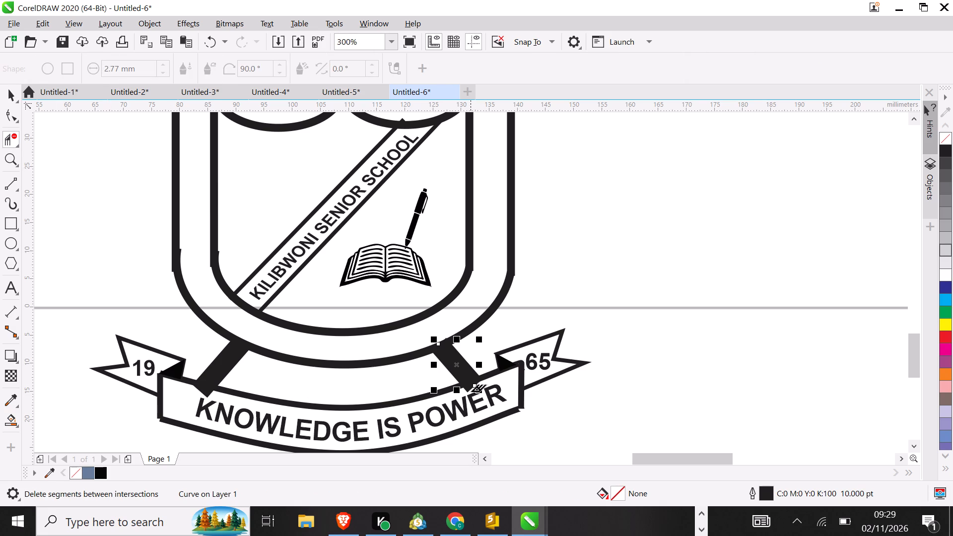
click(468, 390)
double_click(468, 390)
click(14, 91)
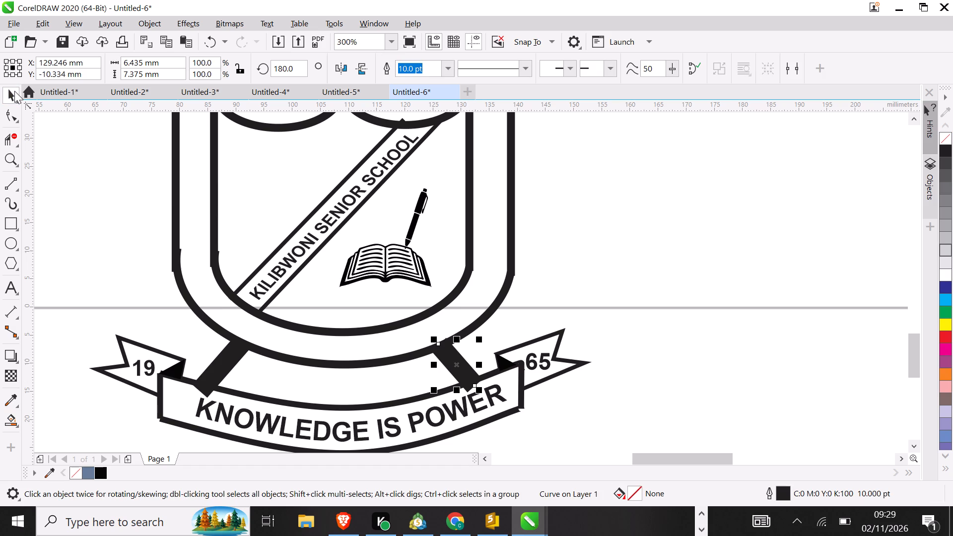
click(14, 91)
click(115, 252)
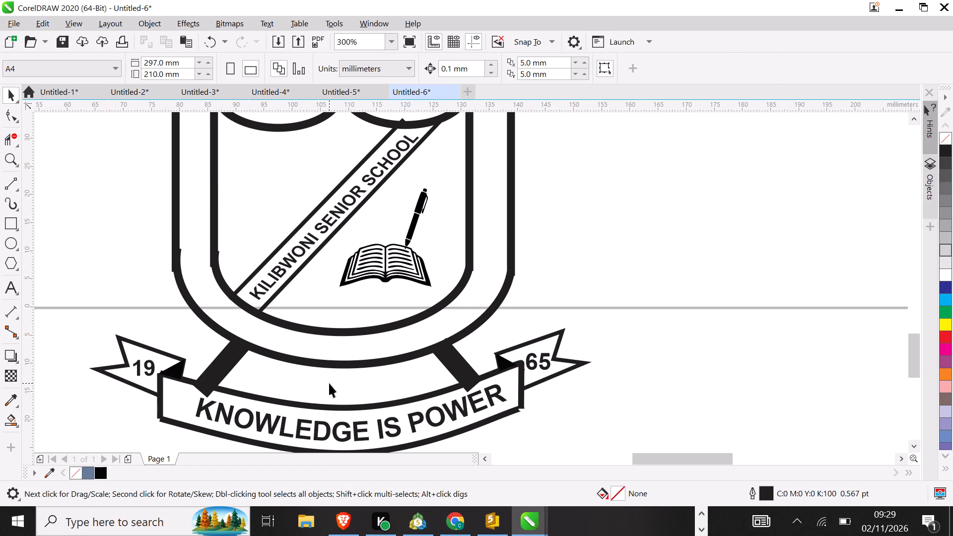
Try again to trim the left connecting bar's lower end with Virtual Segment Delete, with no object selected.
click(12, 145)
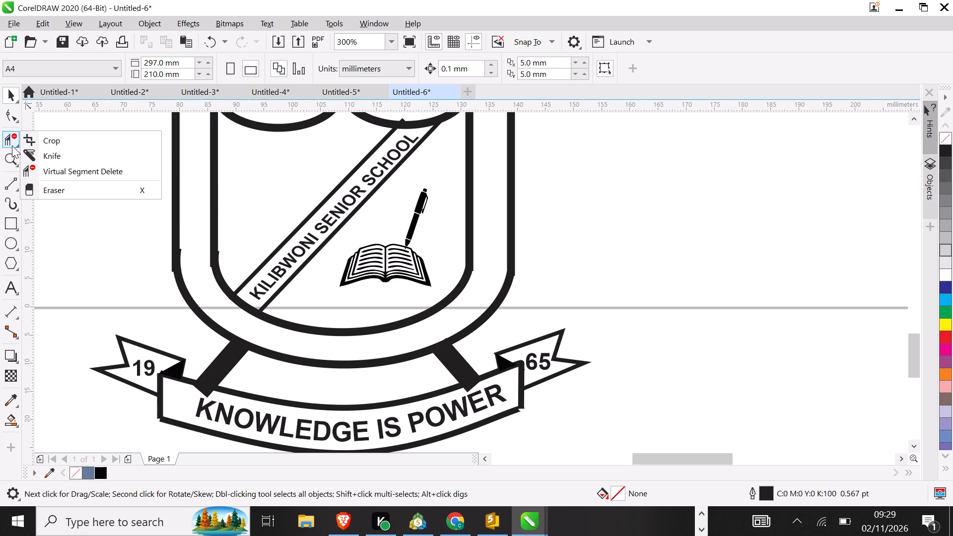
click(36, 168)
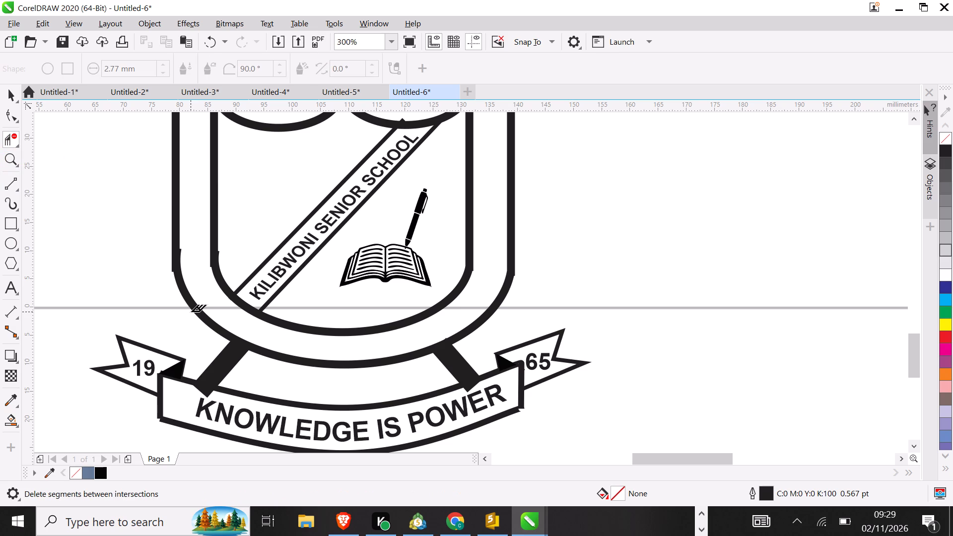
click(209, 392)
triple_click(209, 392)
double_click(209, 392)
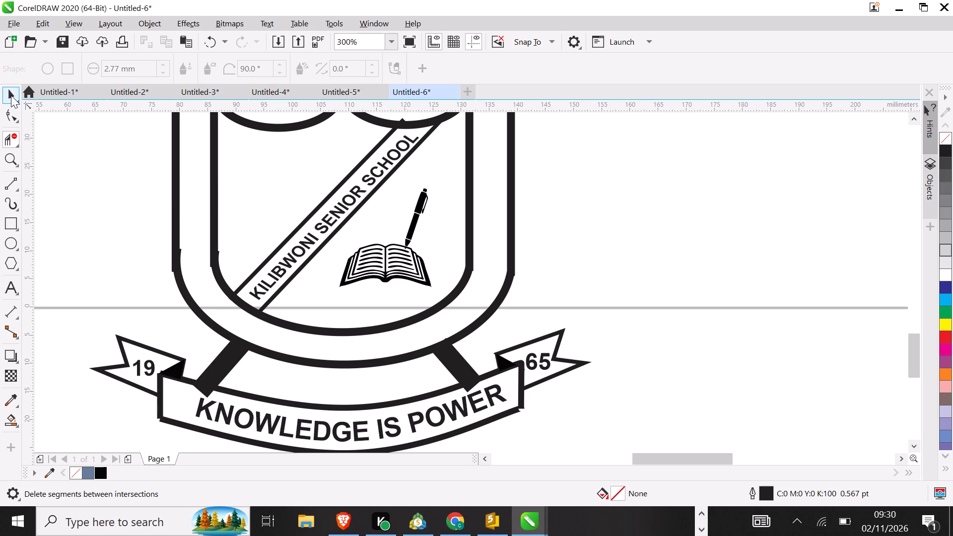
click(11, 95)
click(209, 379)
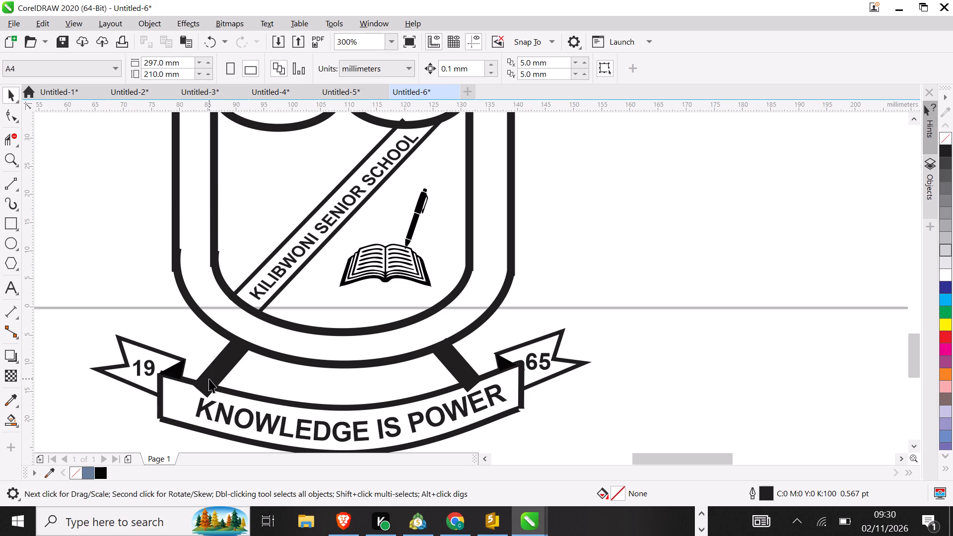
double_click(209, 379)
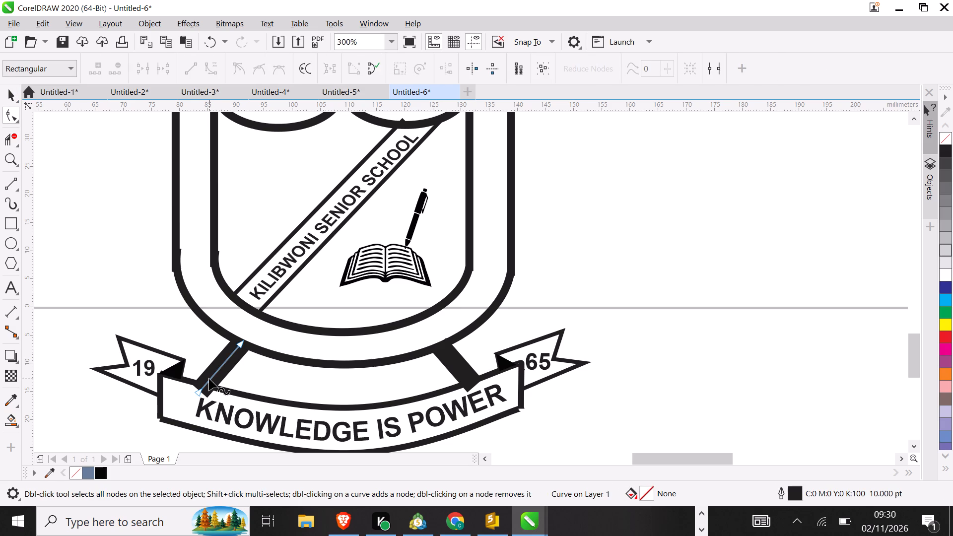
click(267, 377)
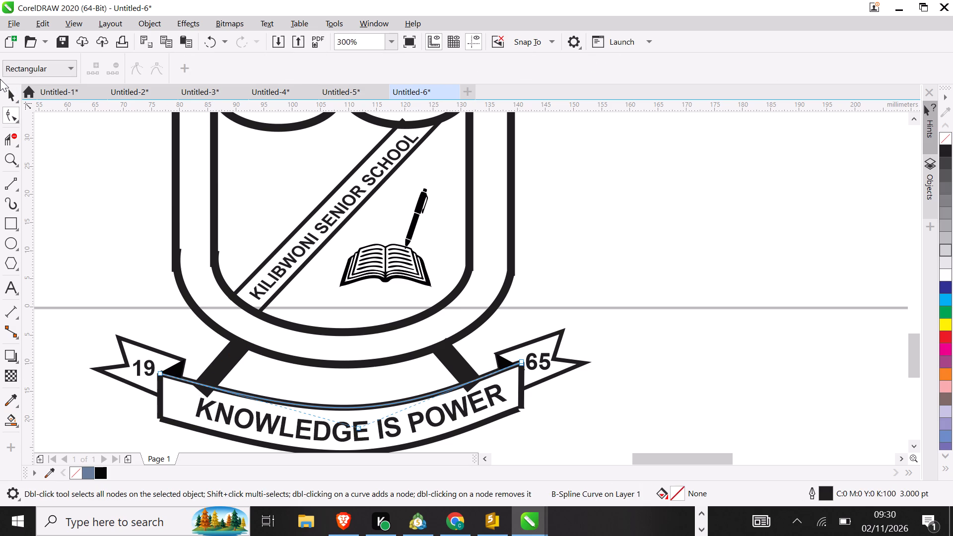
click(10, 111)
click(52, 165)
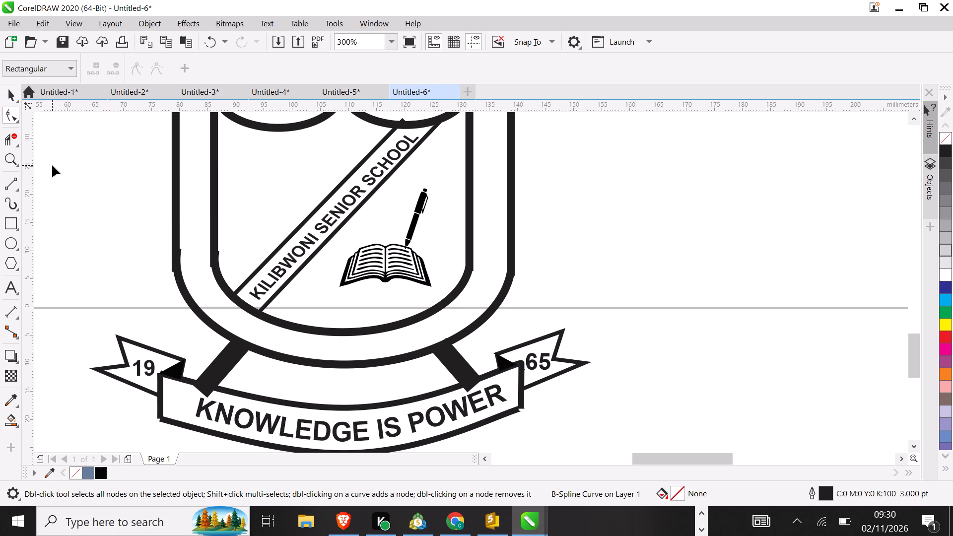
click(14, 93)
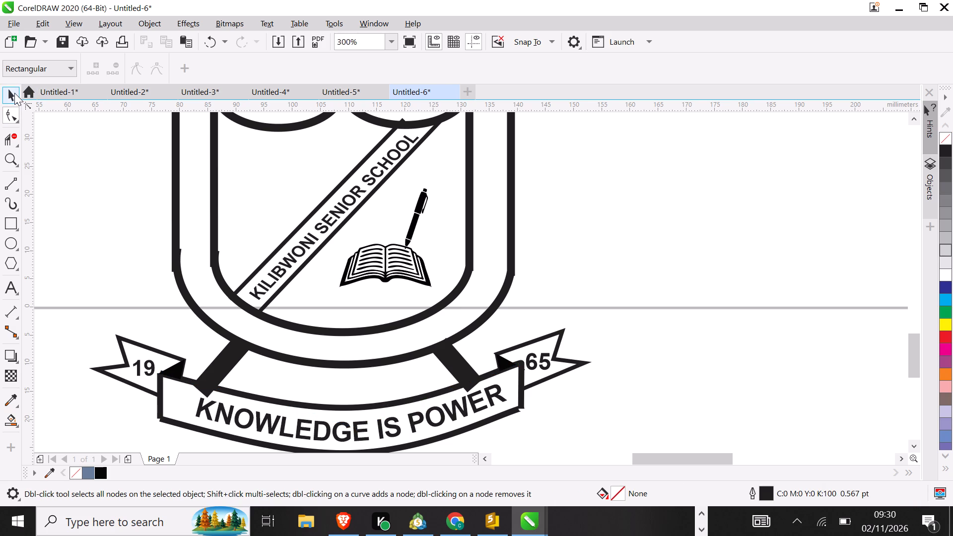
Shorten both connecting bars from their lower ends, the left to about 6.5 by 7.5 mm and the right to about 5.8 by 6.6 mm.
click(230, 352)
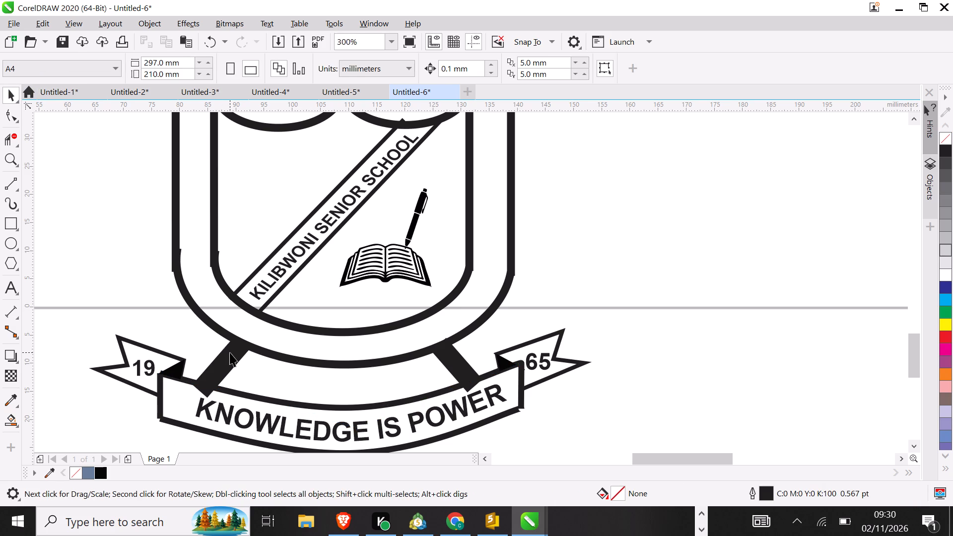
drag(197, 397, 200, 391)
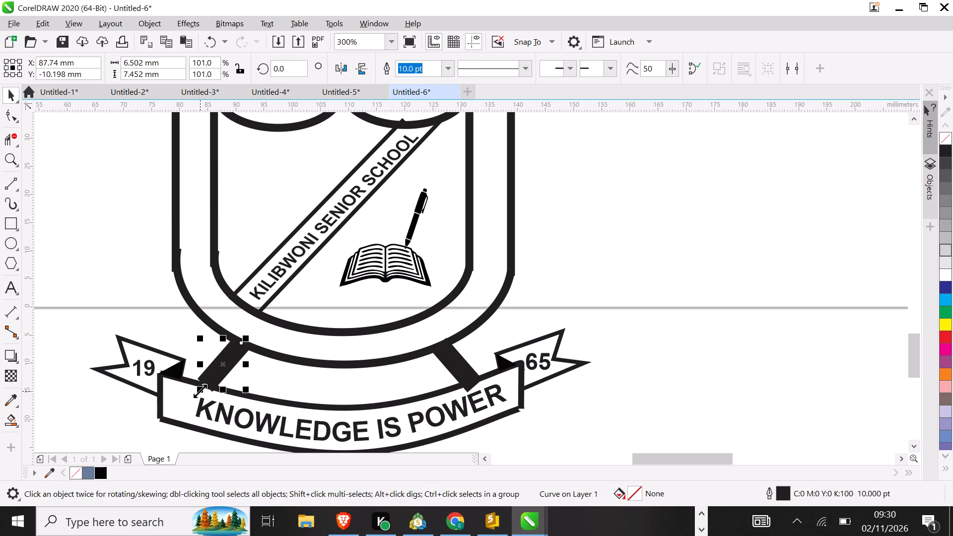
click(474, 369)
click(481, 391)
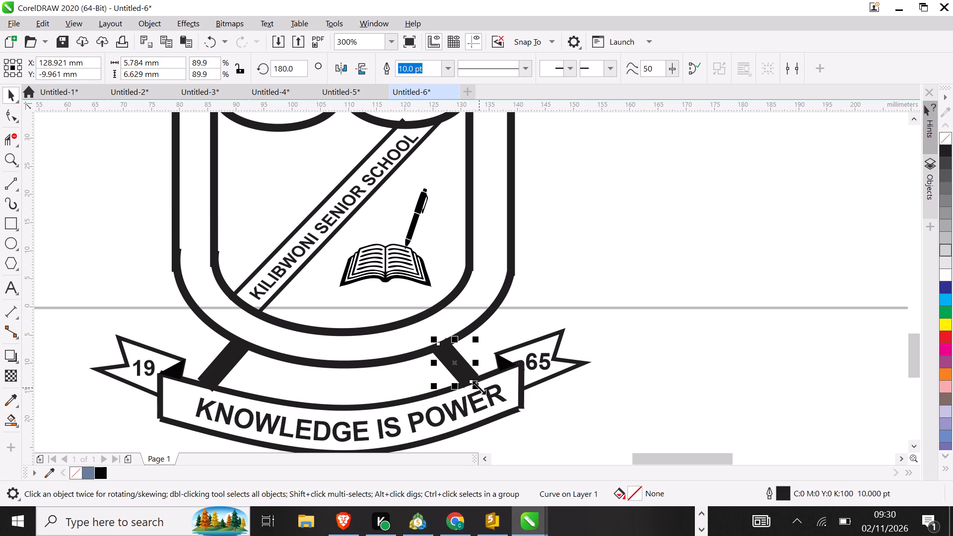
click(673, 359)
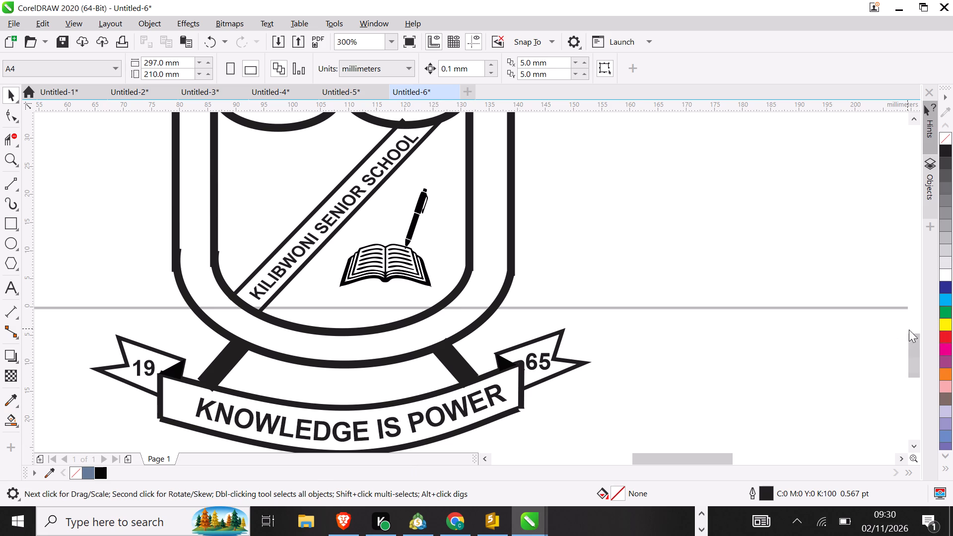
Look through the Untitled-5 and Untitled-4 documents for a torch graphic to reuse.
drag(916, 339, 915, 323)
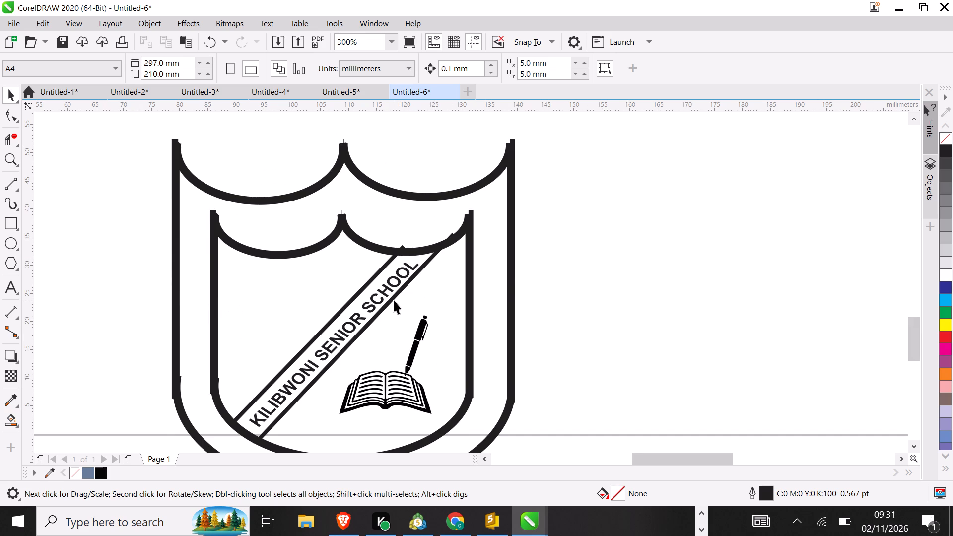
key(ctrl+minus)
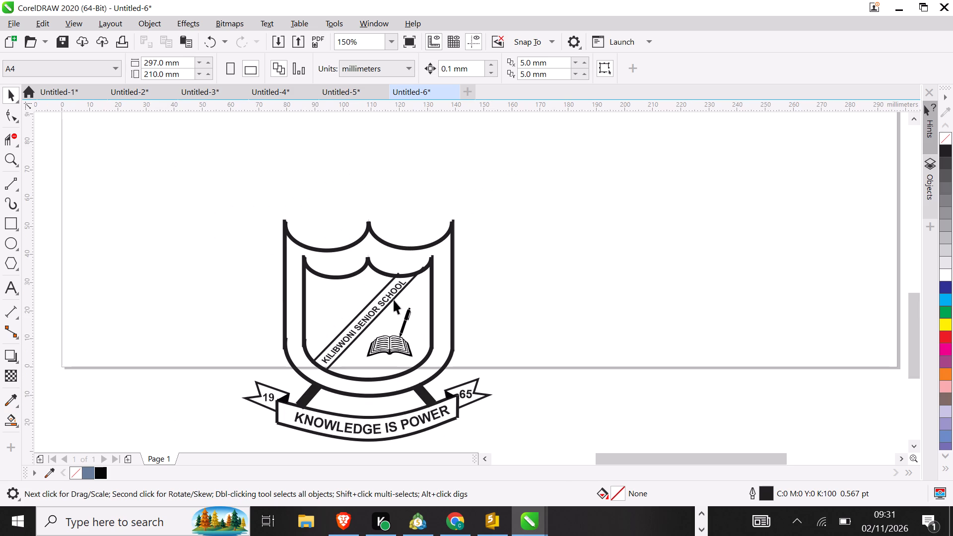
key(ctrl+minus)
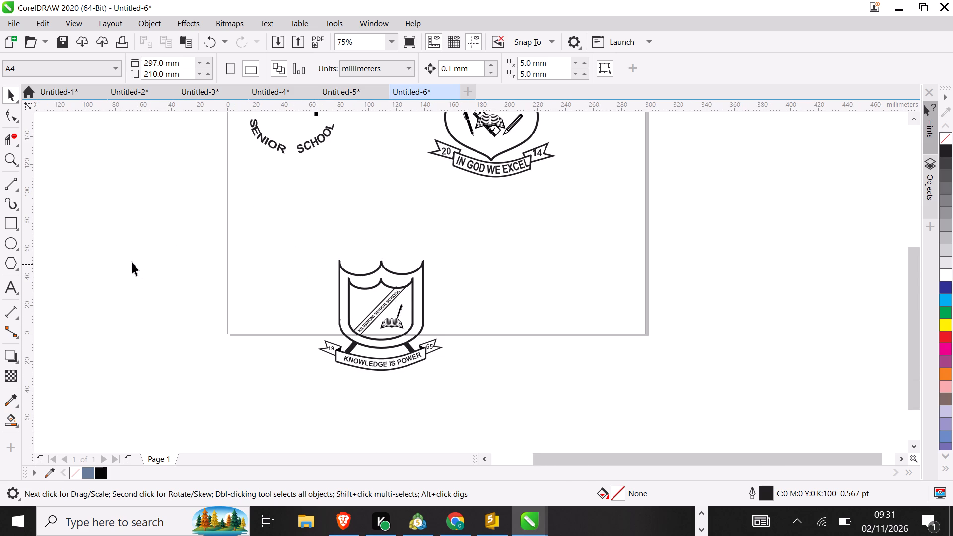
click(330, 96)
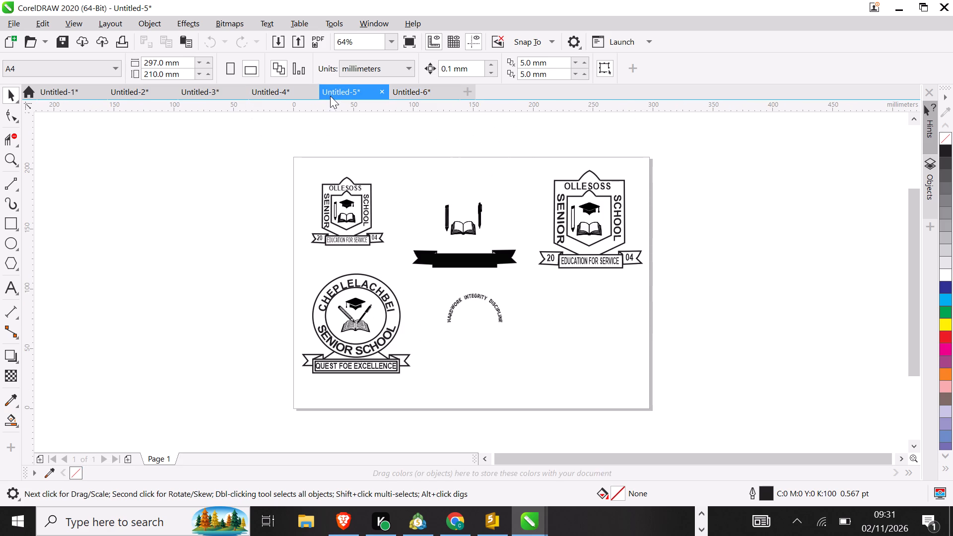
click(297, 86)
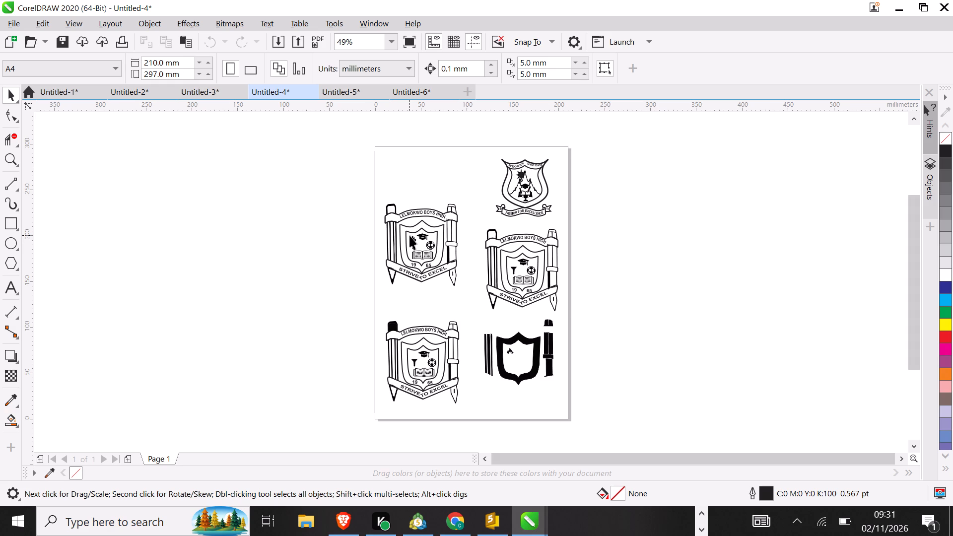
drag(409, 235, 410, 247)
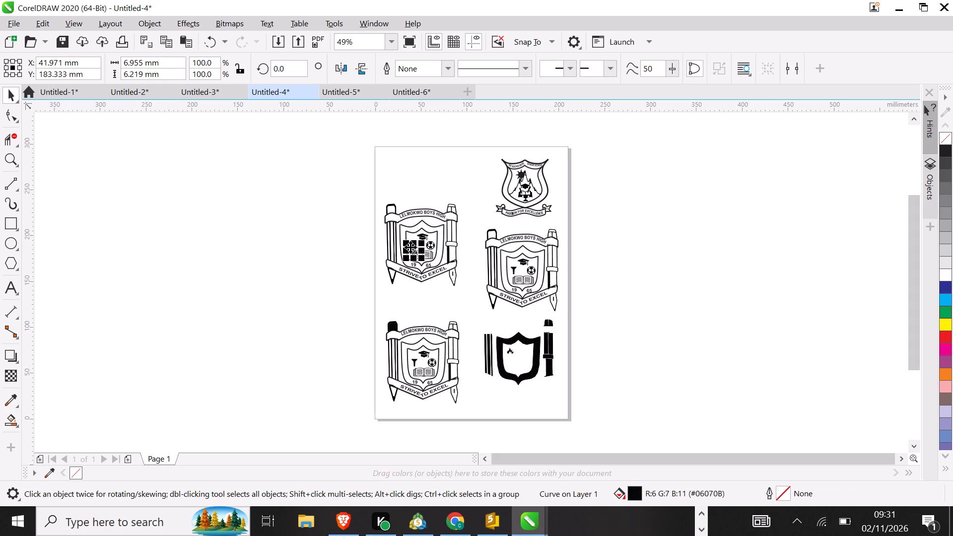
key(ctrl+z)
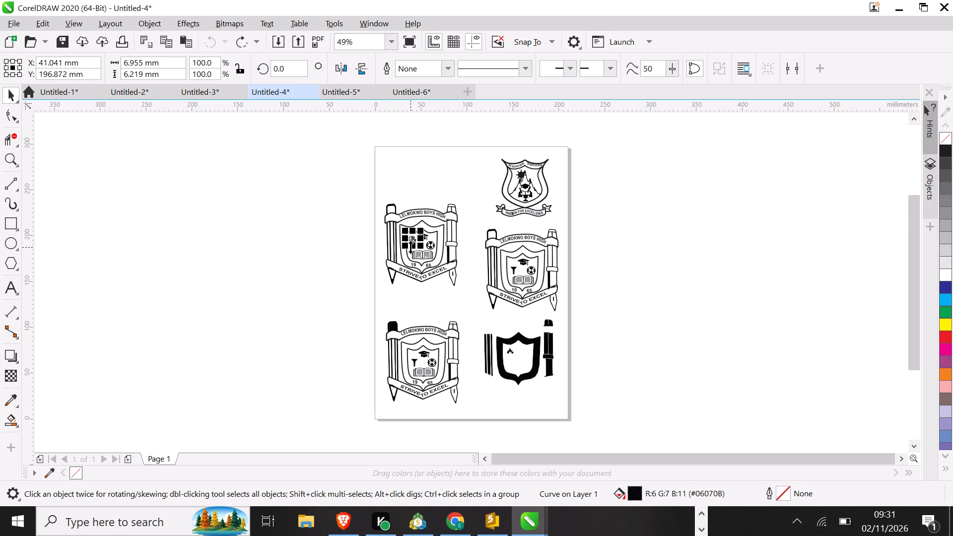
key(ctrl+equal)
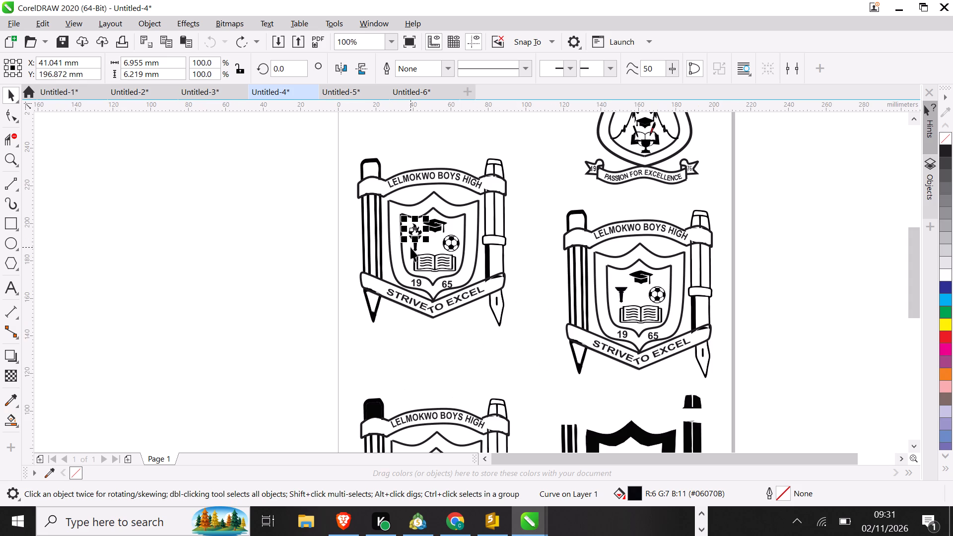
key(ctrl+equal)
Duplicate the complete torch from the upper-left Lelmokwo Boys High crest into the empty space beside the crest, at the page's left edge.
click(238, 225)
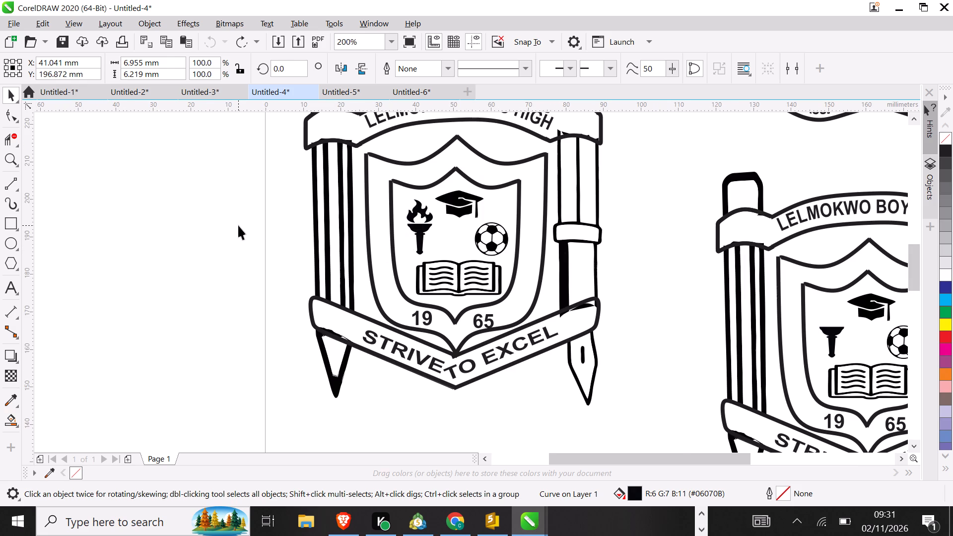
click(394, 191)
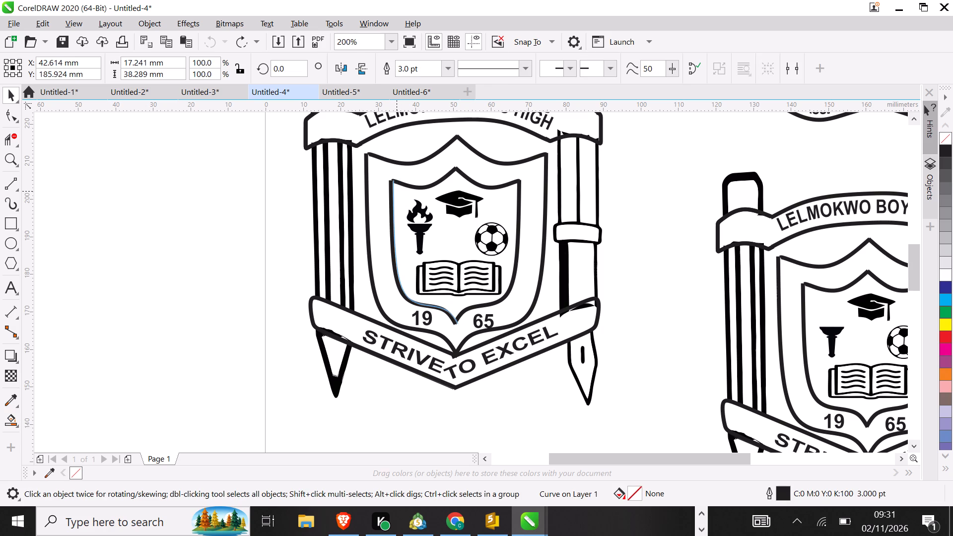
click(275, 235)
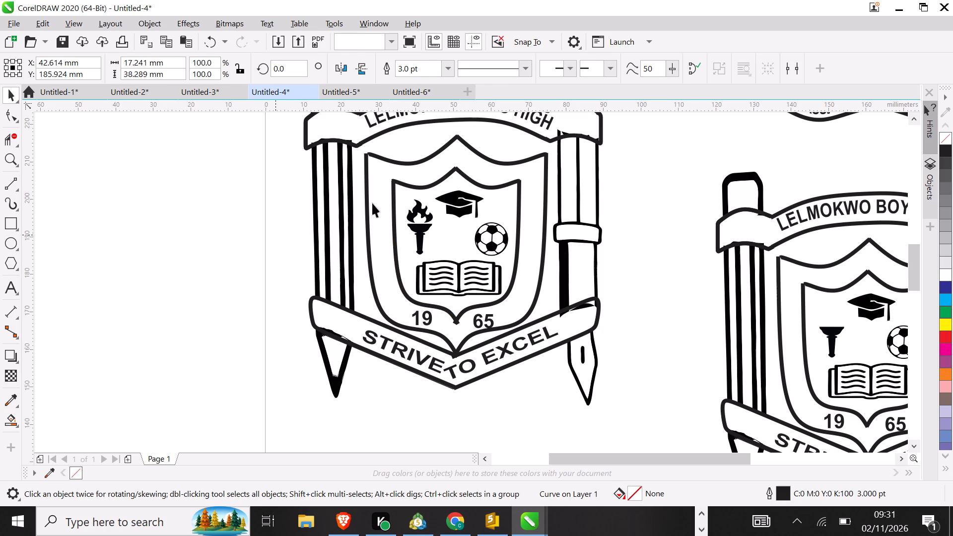
drag(281, 204, 426, 259)
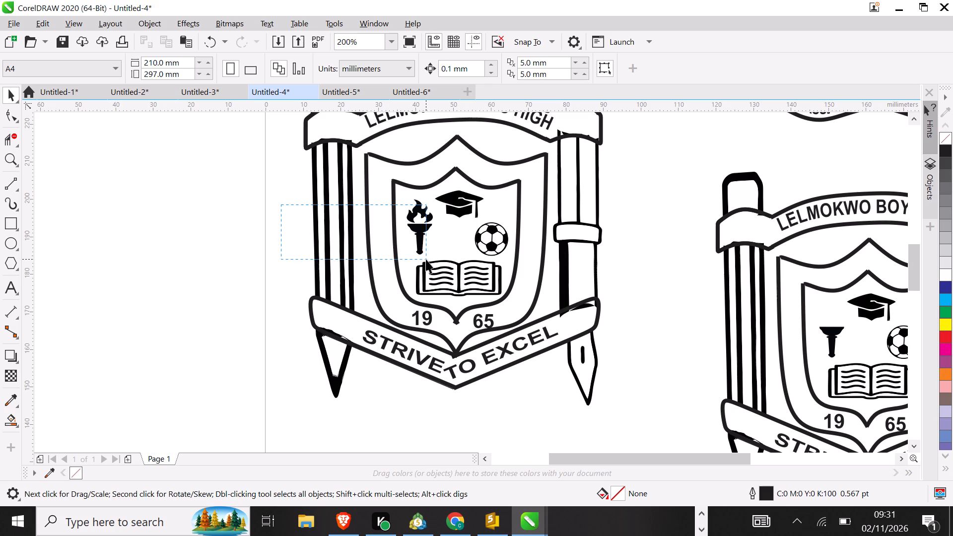
drag(426, 259, 427, 259)
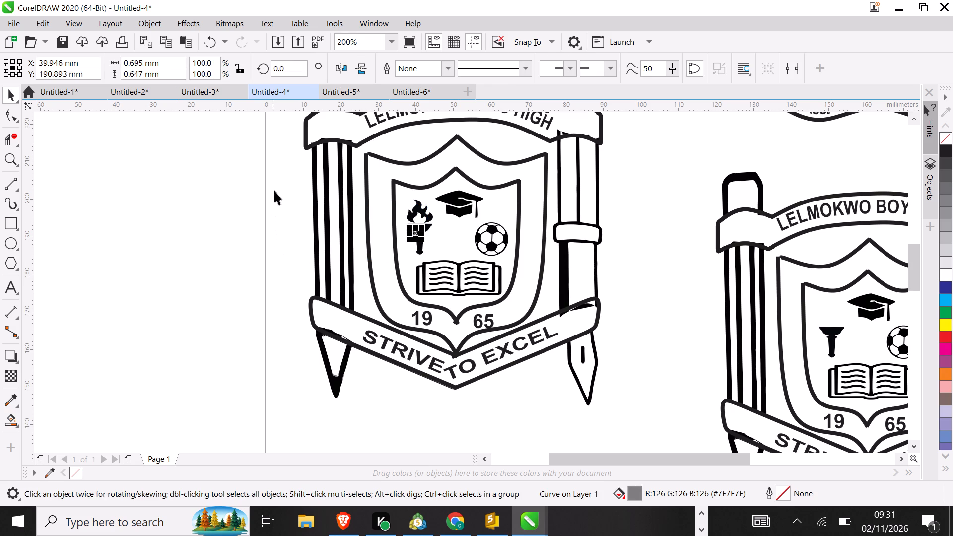
drag(284, 182, 410, 244)
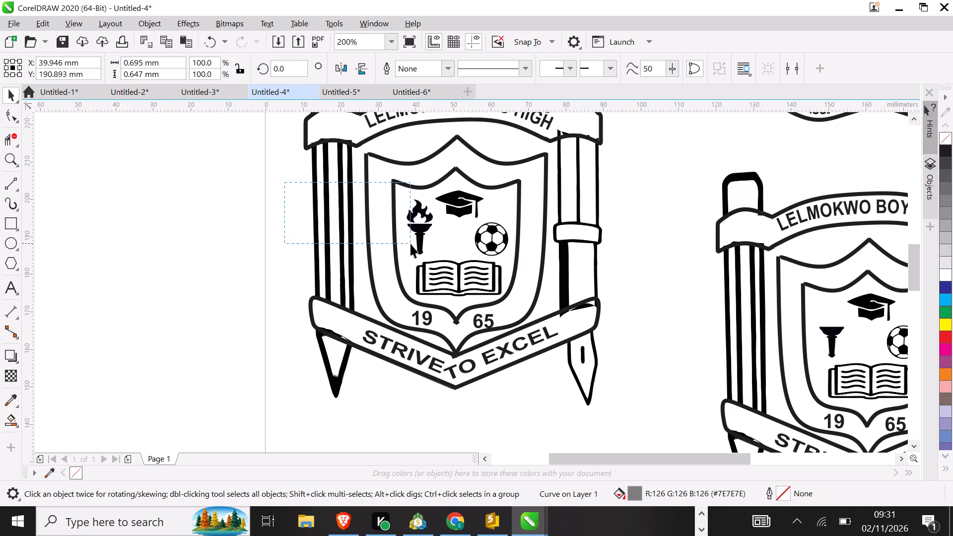
drag(410, 244, 437, 258)
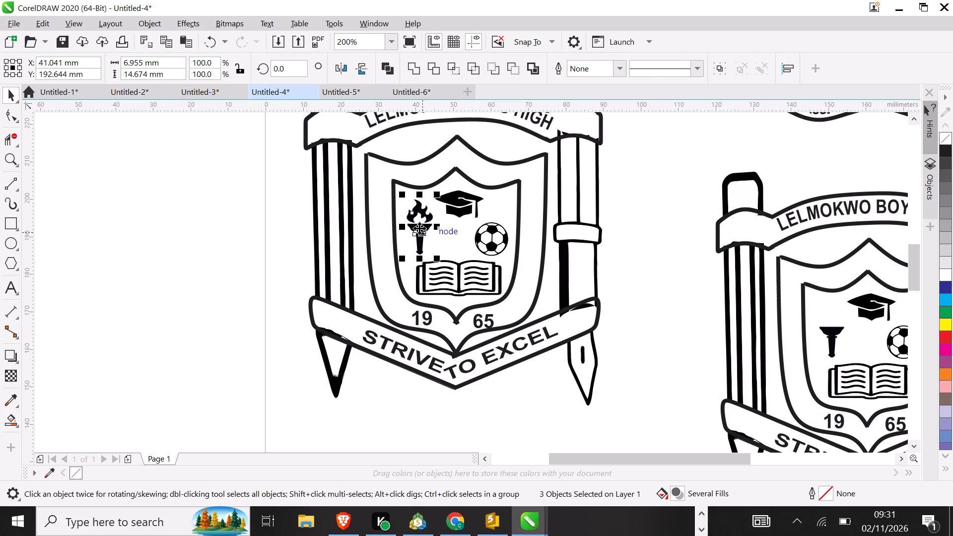
right_drag(419, 228, 251, 201)
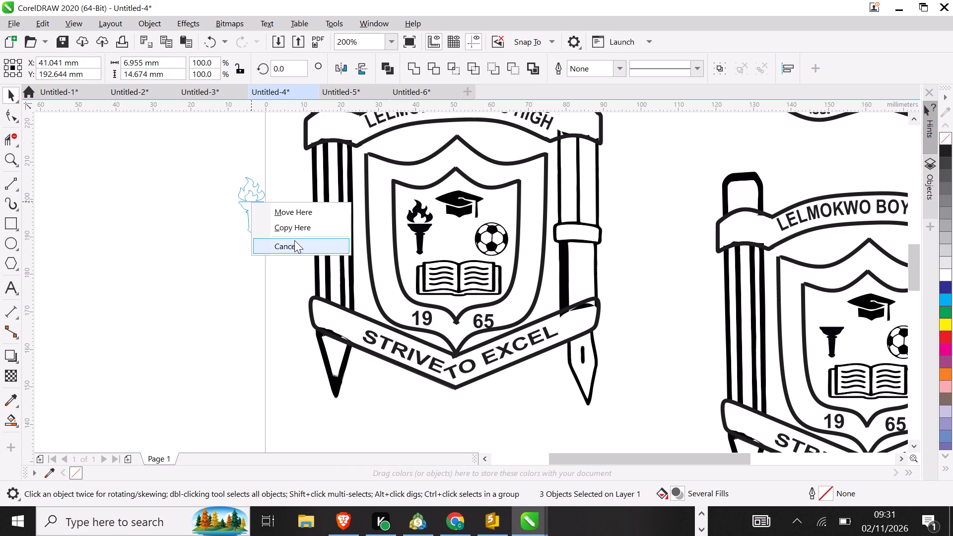
click(293, 234)
click(162, 242)
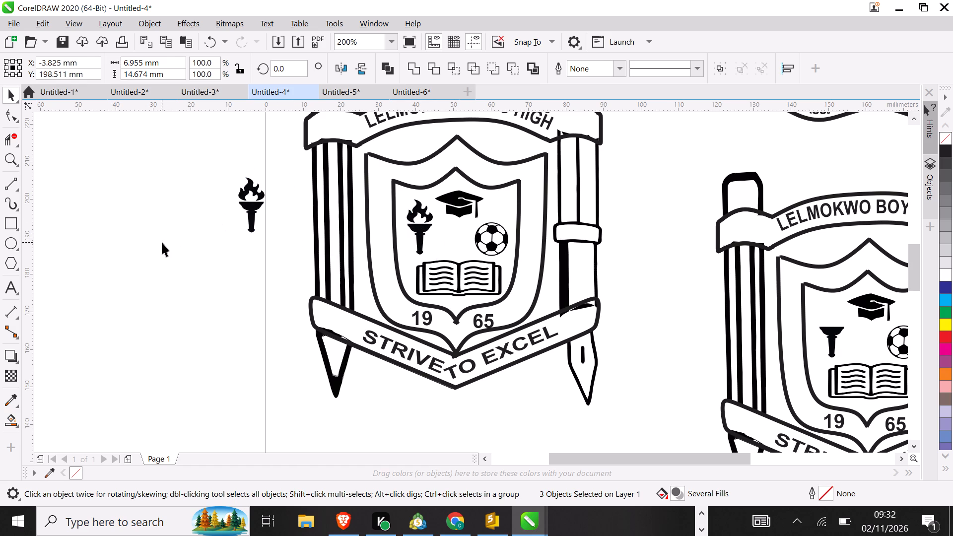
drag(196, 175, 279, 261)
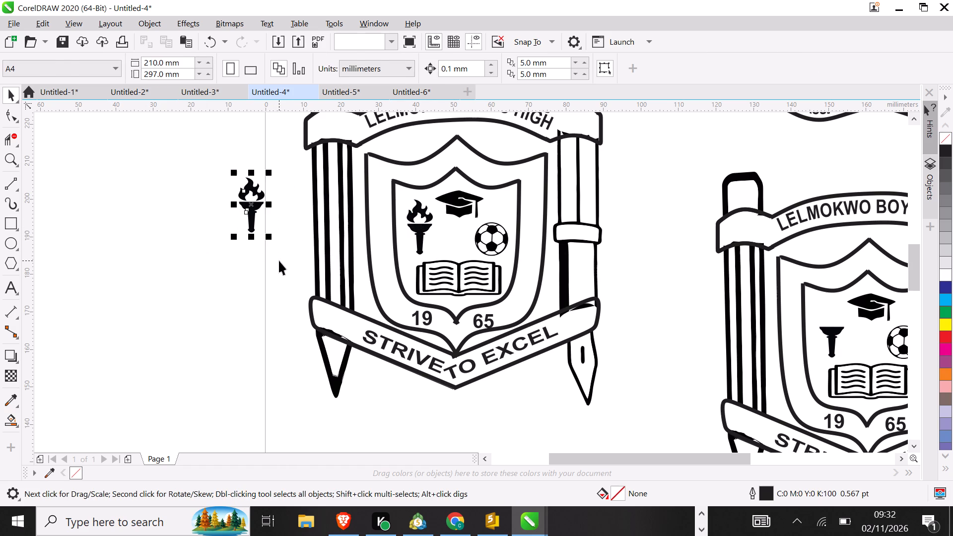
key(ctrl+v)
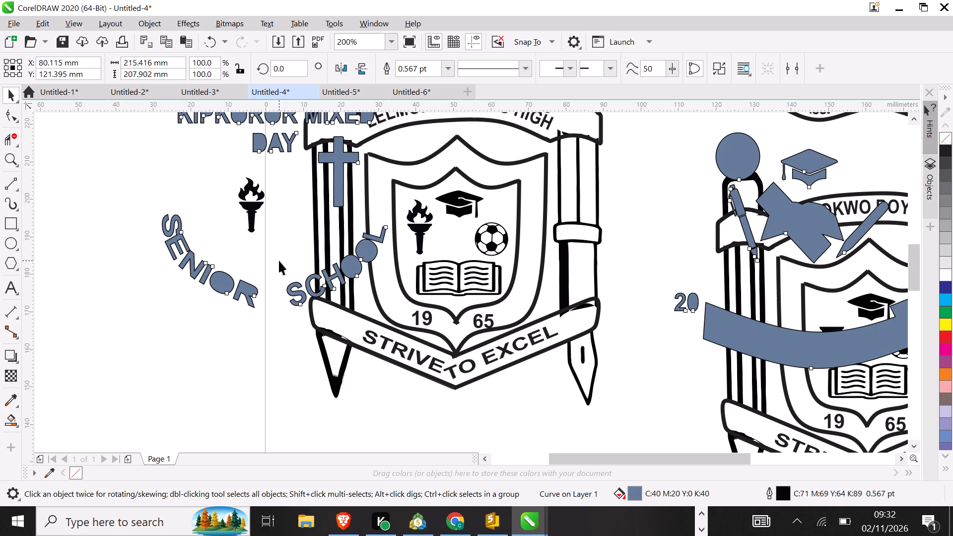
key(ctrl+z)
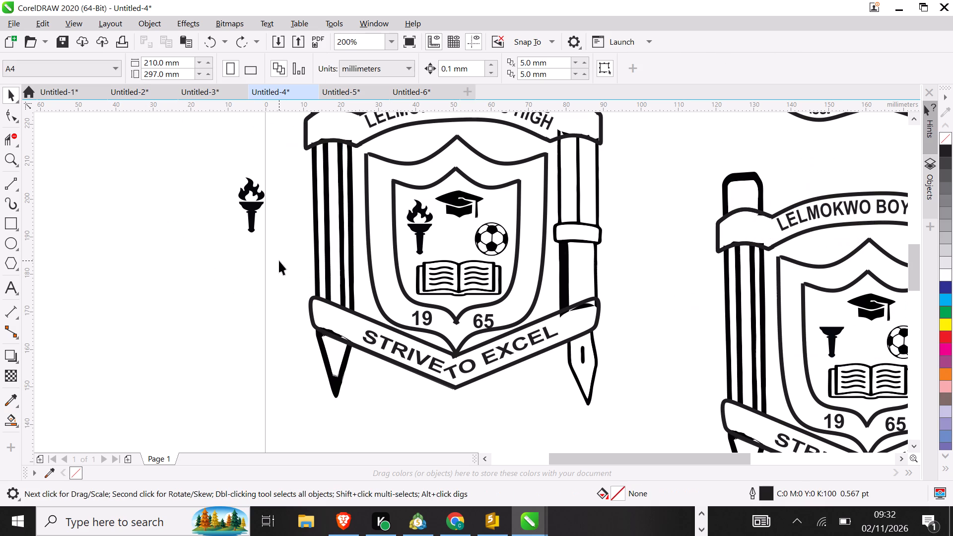
Copy the duplicated torch at the page's left edge and paste it into the Untitled-6 document.
click(279, 261)
drag(198, 148, 264, 261)
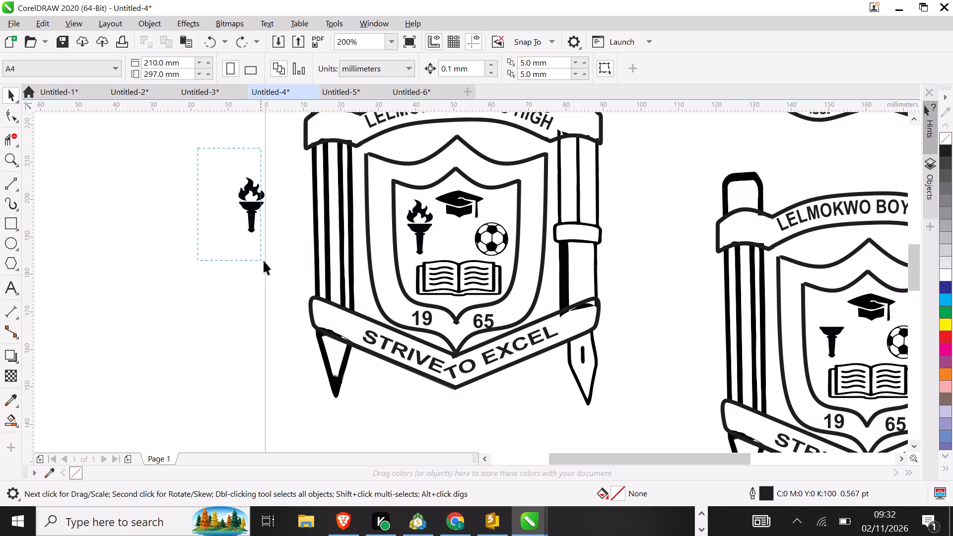
drag(264, 261, 272, 264)
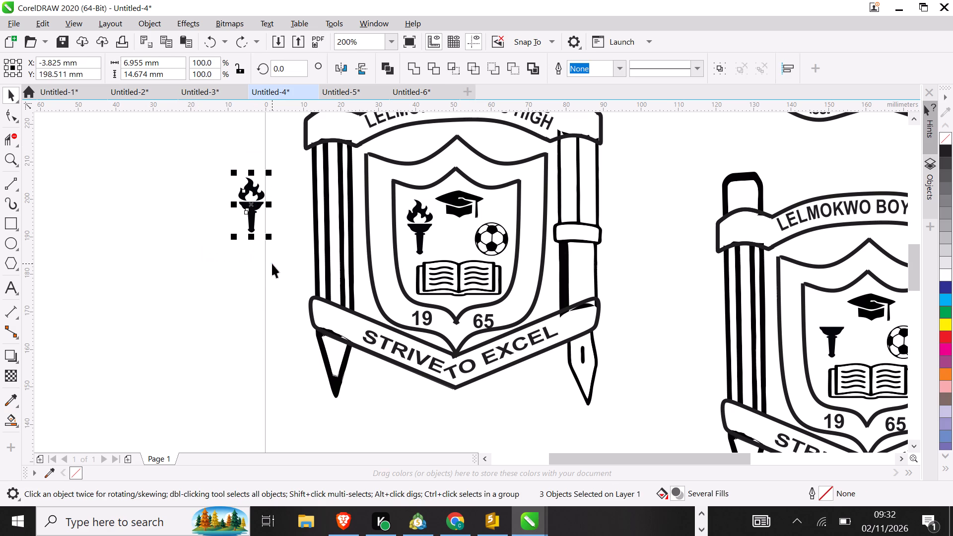
key(ctrl+c)
click(429, 84)
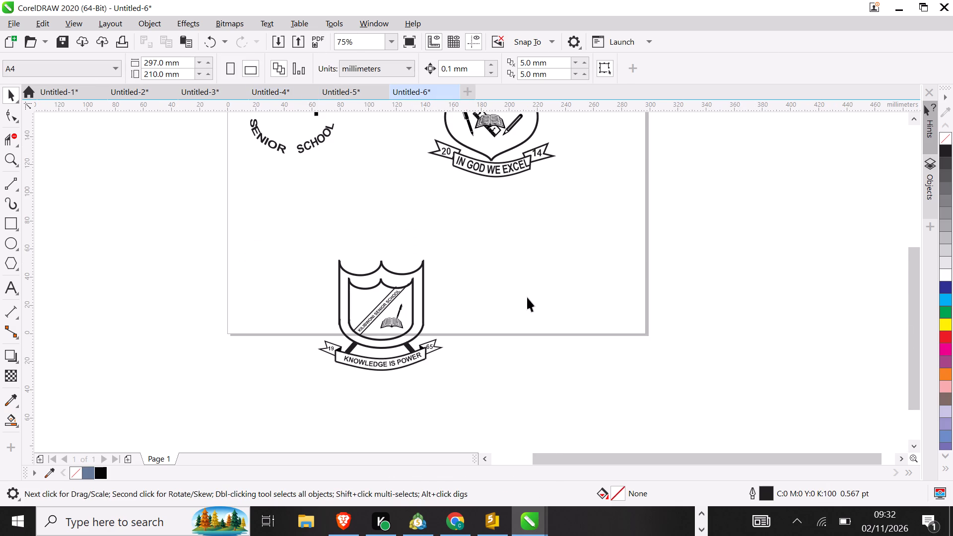
click(527, 297)
key(ctrl+v)
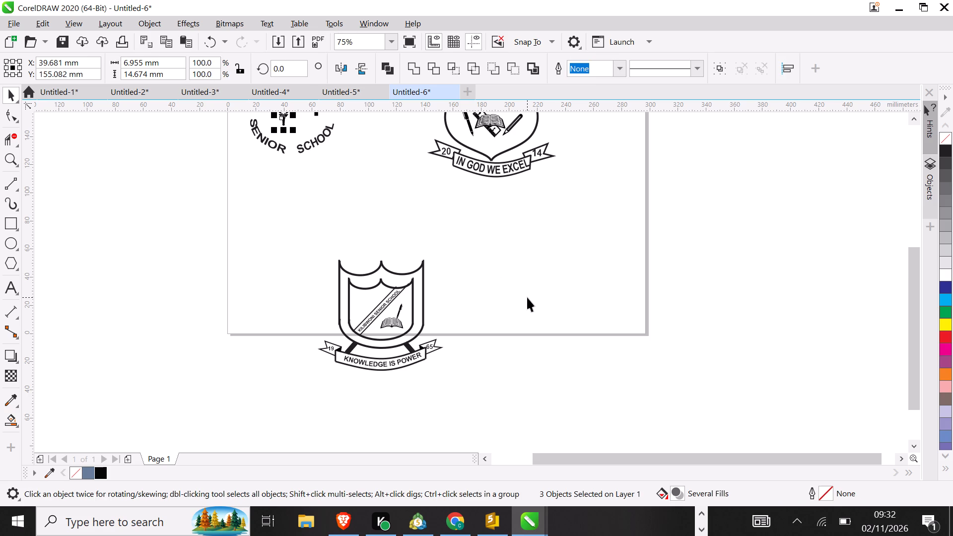
Place the pasted torch inside the inner shield above the diagonal school-name band and shrink it to about 5.4 by 11.4 mm.
drag(912, 251, 906, 222)
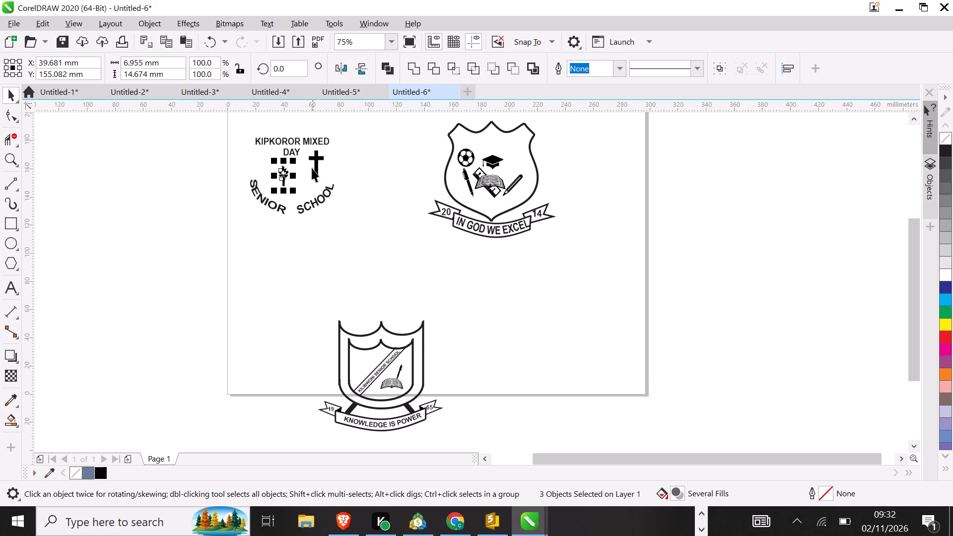
drag(285, 168, 361, 318)
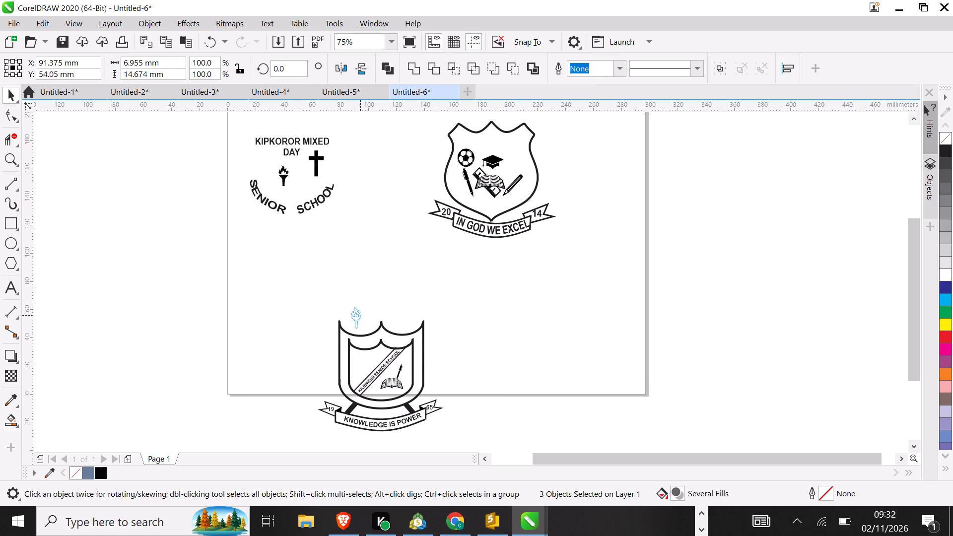
drag(361, 318, 376, 354)
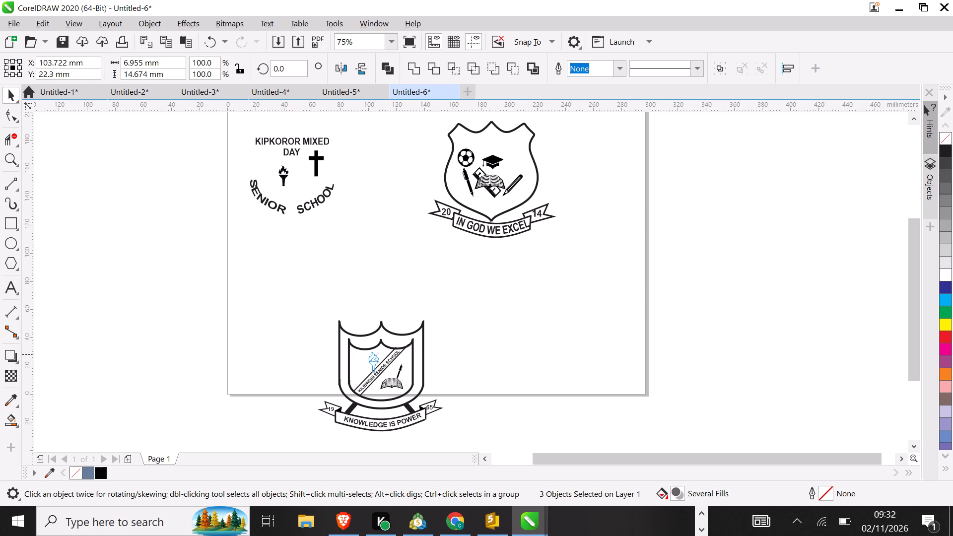
drag(376, 354, 372, 352)
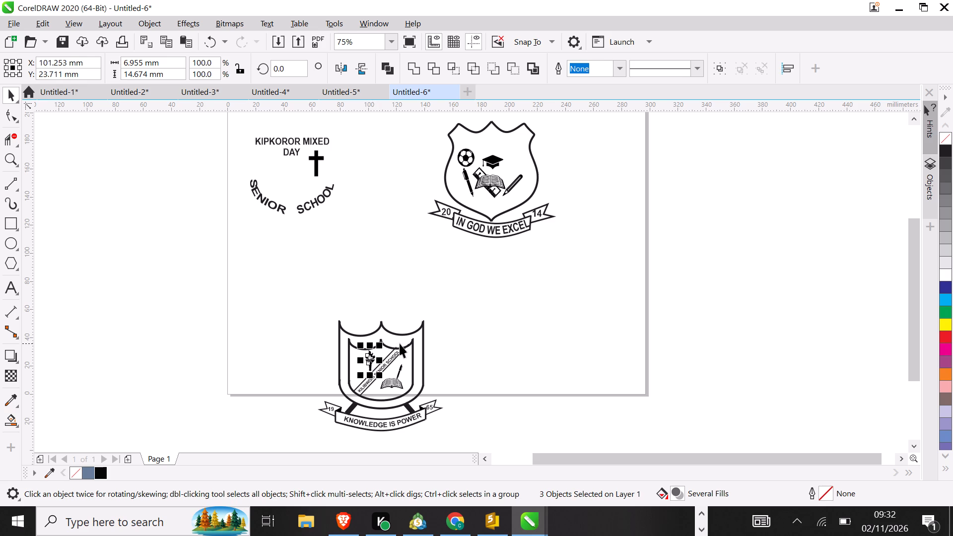
click(359, 343)
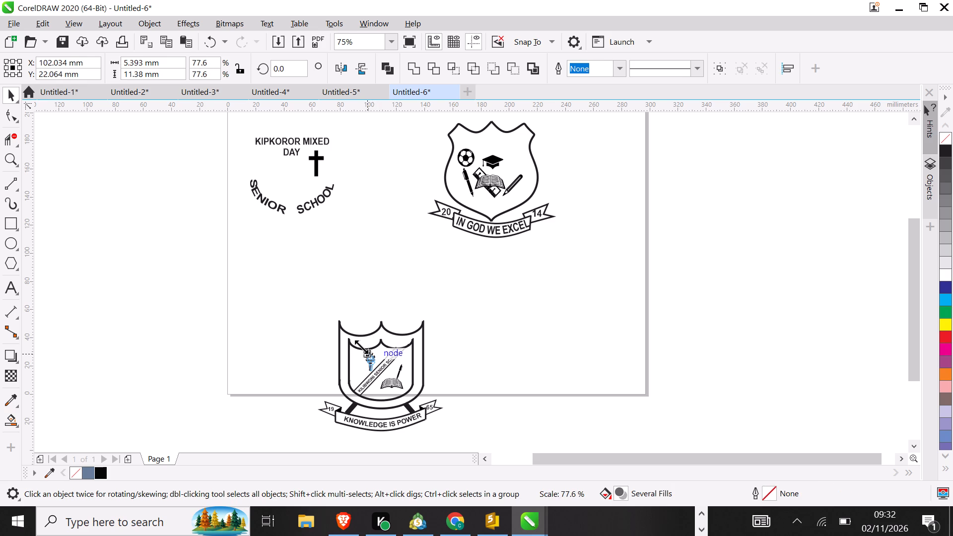
click(517, 302)
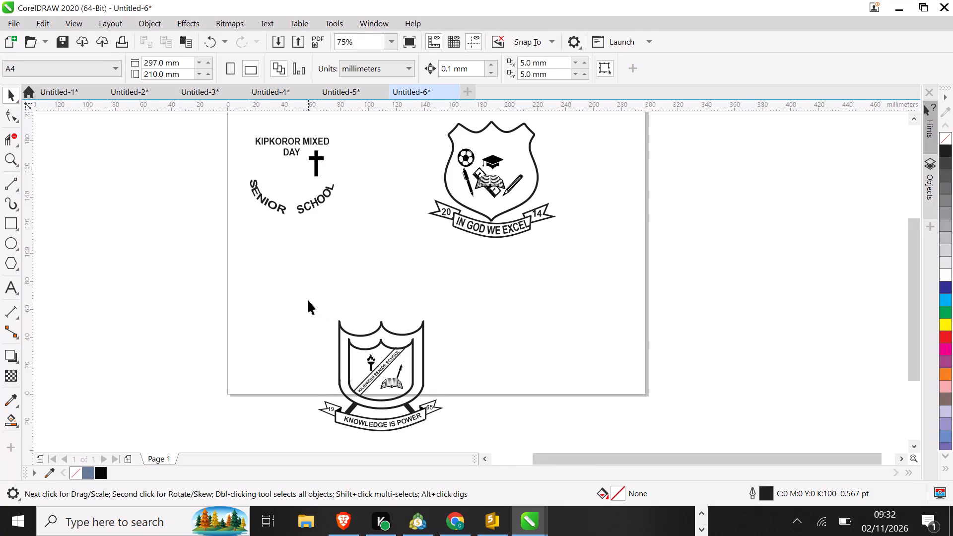
Move the complete Kilibwoni shield crest from the bottom page edge up onto the lower-left area of the page.
drag(308, 300, 489, 418)
click(489, 418)
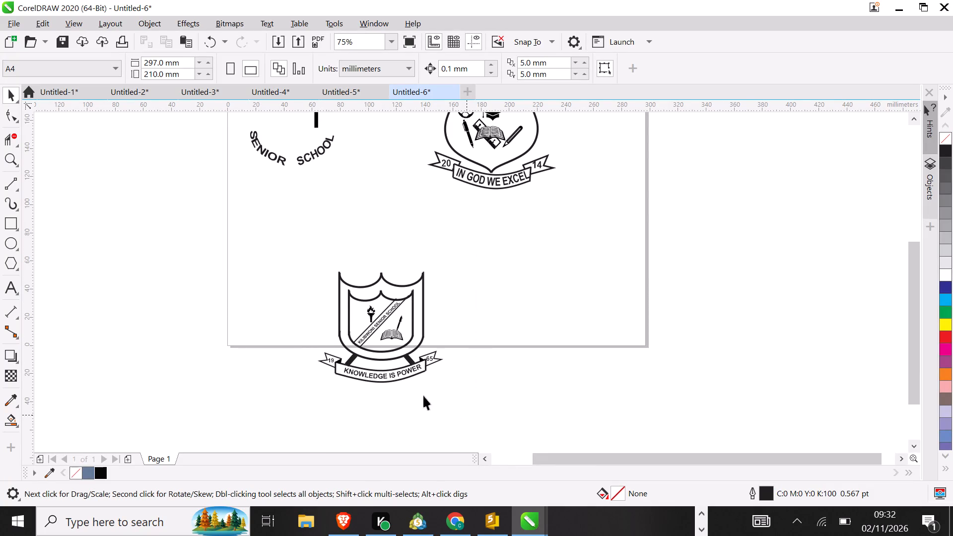
drag(302, 244, 510, 404)
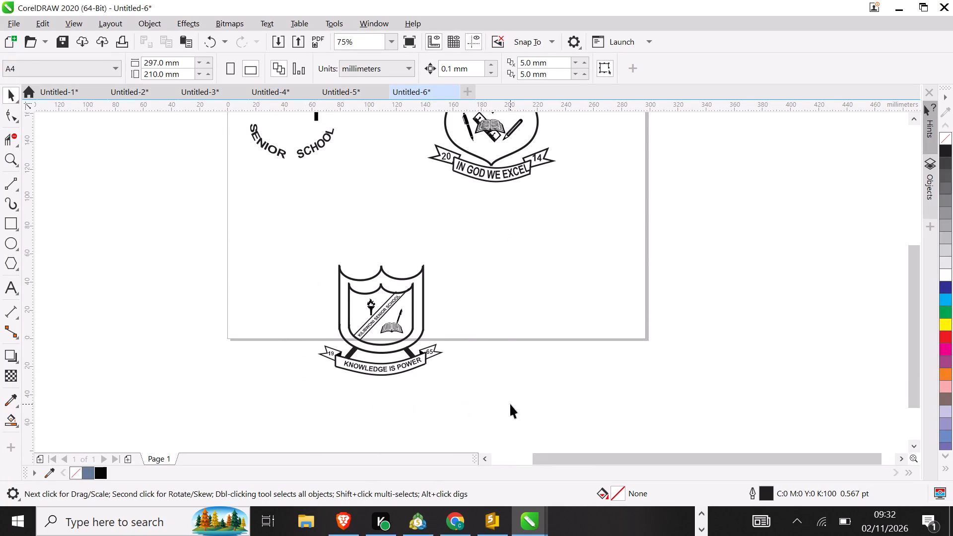
drag(384, 318, 325, 275)
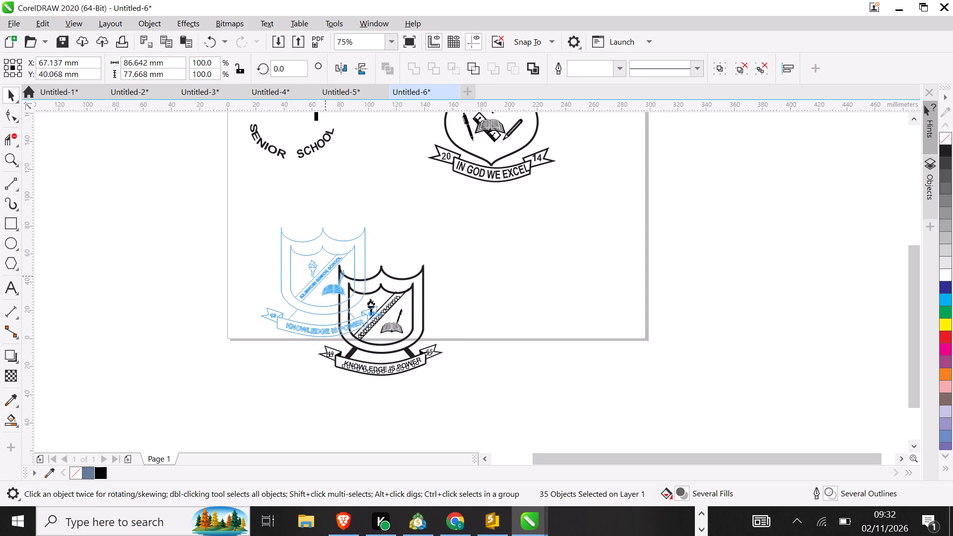
drag(325, 275, 325, 275)
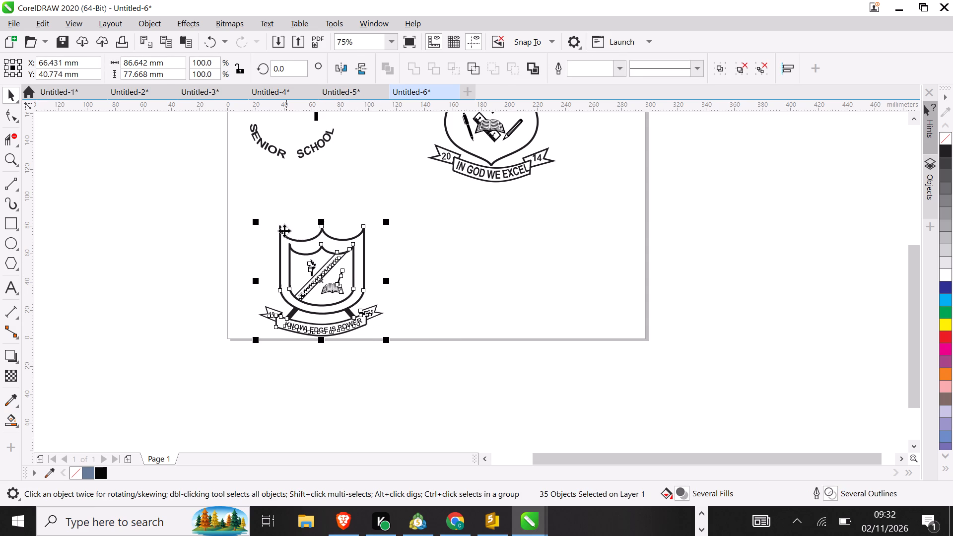
Enlarge the whole Kilibwoni crest to about 90.4 by 81 mm and position its centre at about X 58.8, Y 56.2 mm.
drag(388, 339, 386, 338)
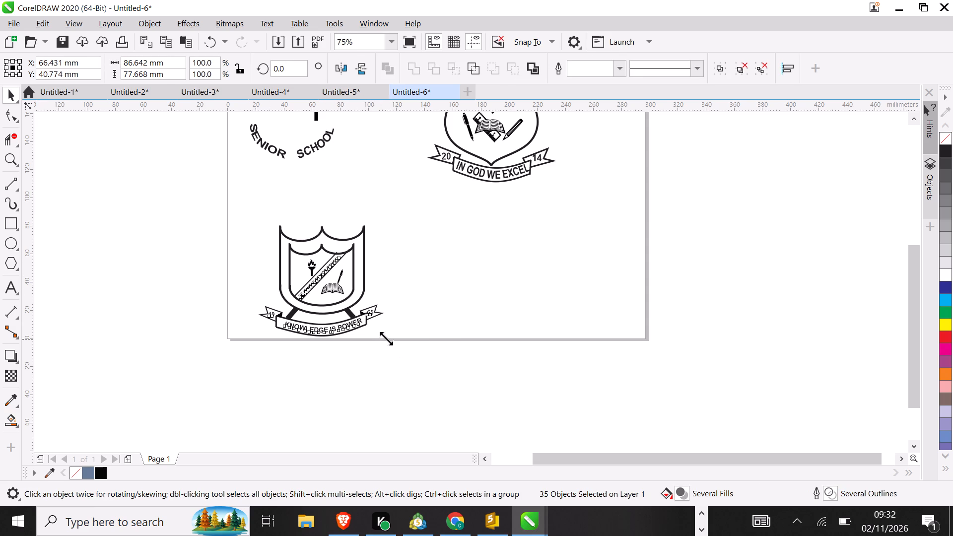
drag(386, 338, 383, 337)
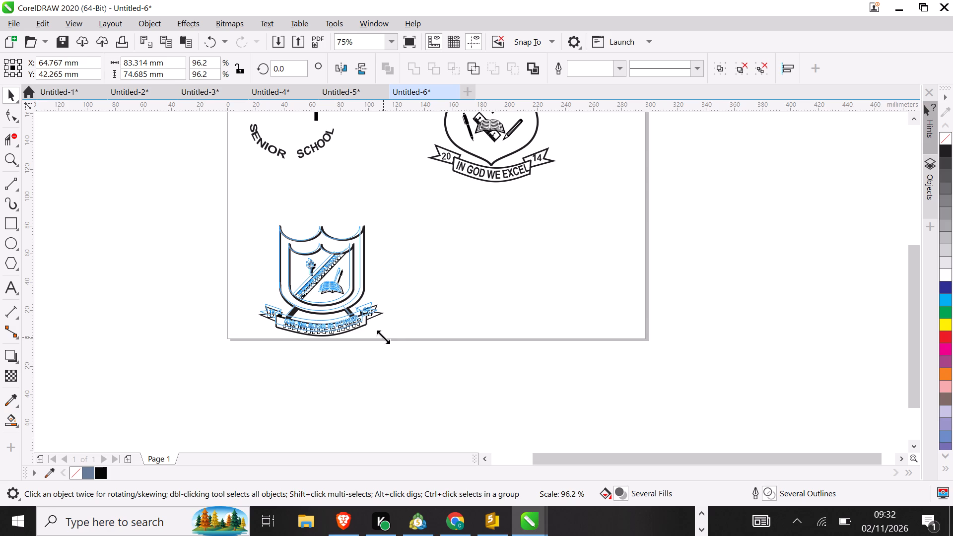
drag(383, 337, 390, 342)
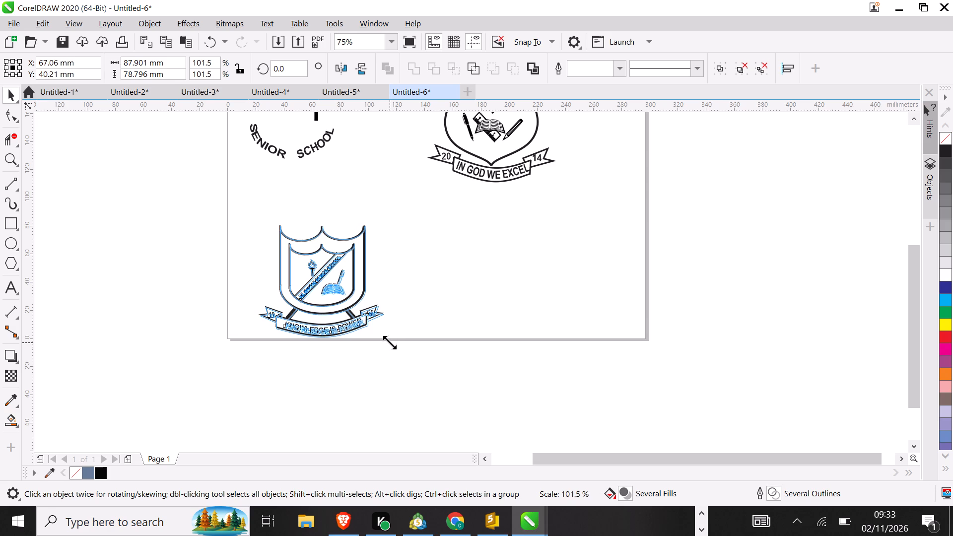
drag(390, 342, 393, 345)
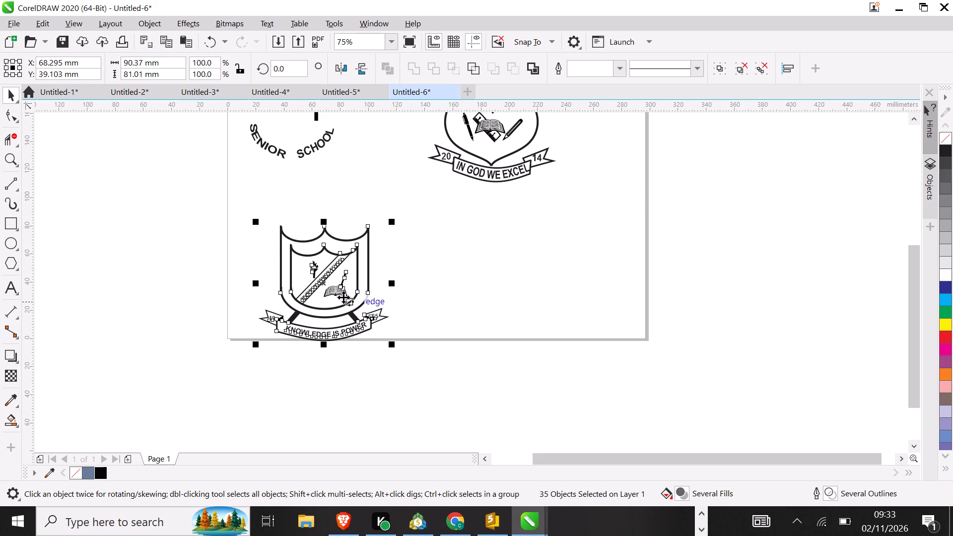
drag(327, 282, 323, 273)
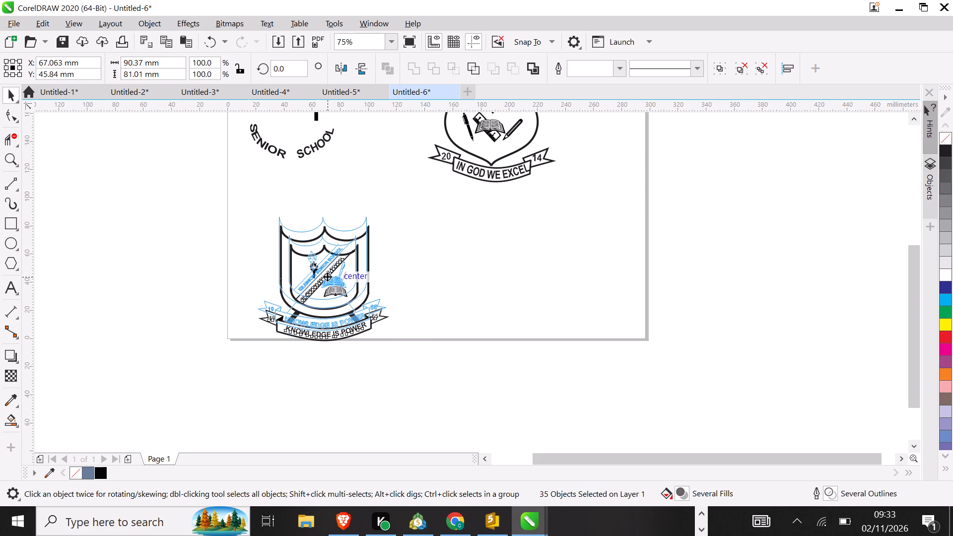
drag(323, 273, 317, 263)
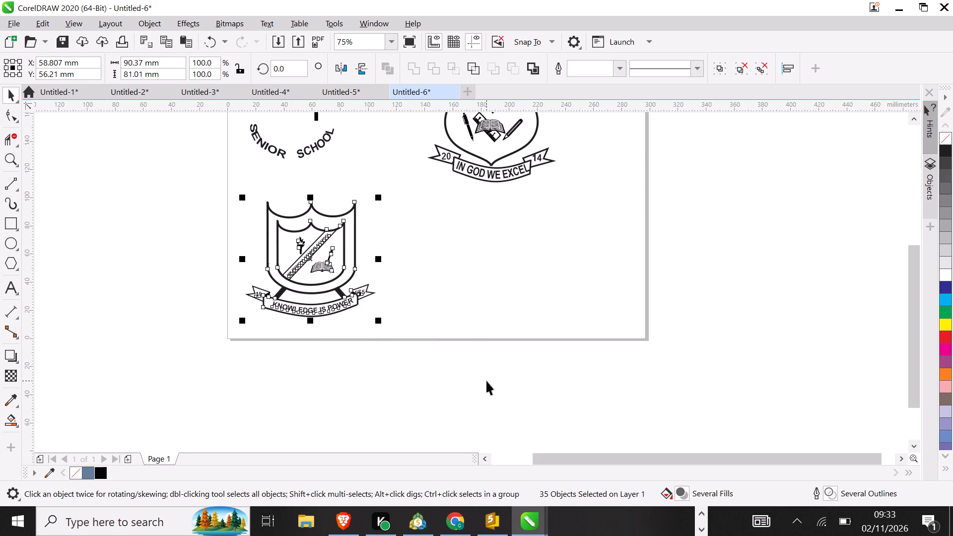
click(486, 381)
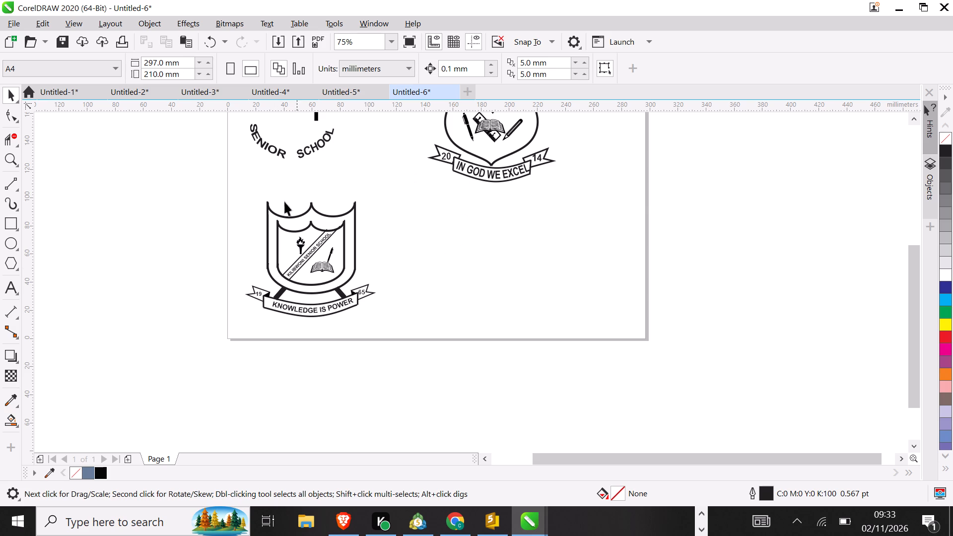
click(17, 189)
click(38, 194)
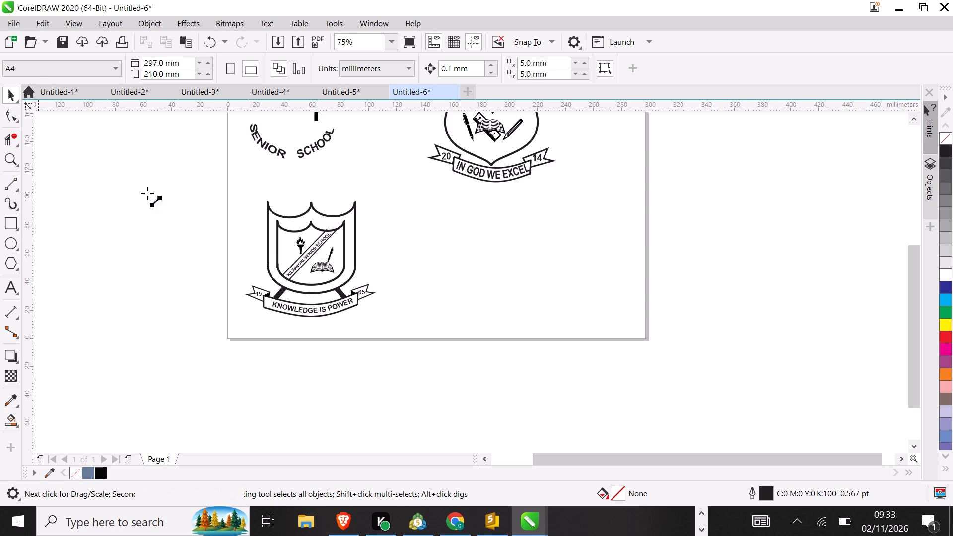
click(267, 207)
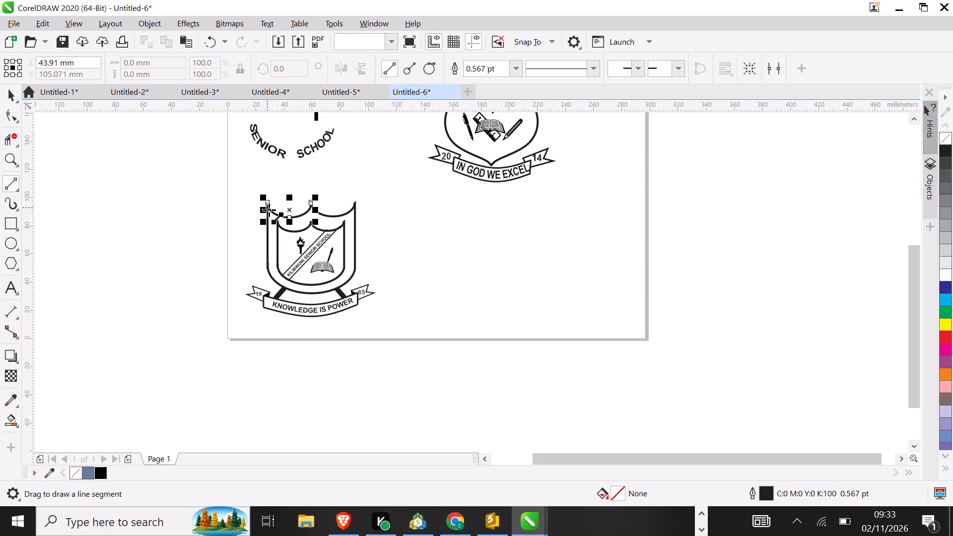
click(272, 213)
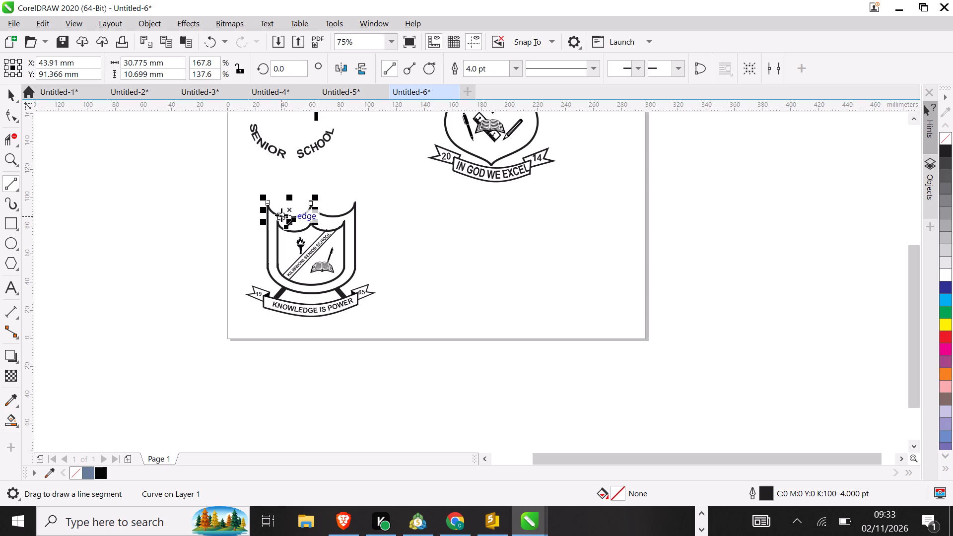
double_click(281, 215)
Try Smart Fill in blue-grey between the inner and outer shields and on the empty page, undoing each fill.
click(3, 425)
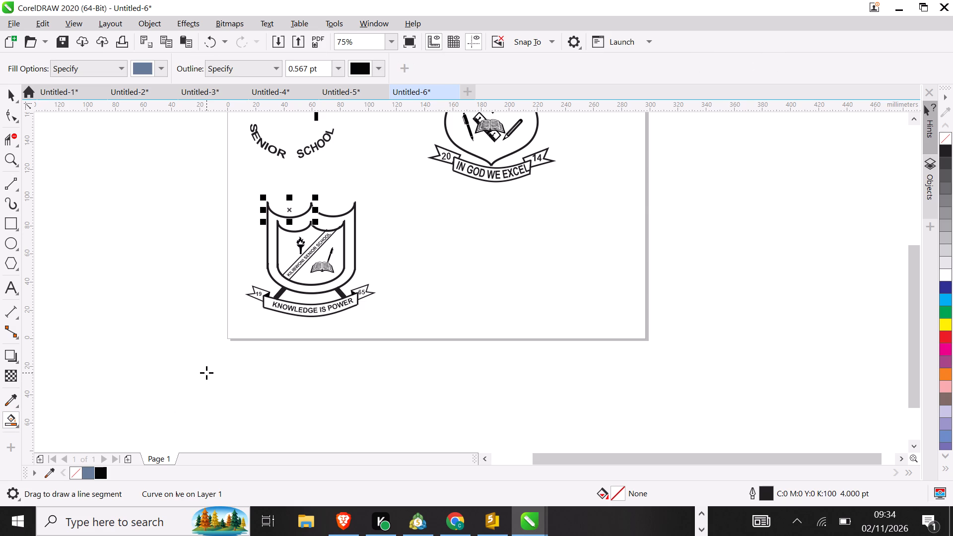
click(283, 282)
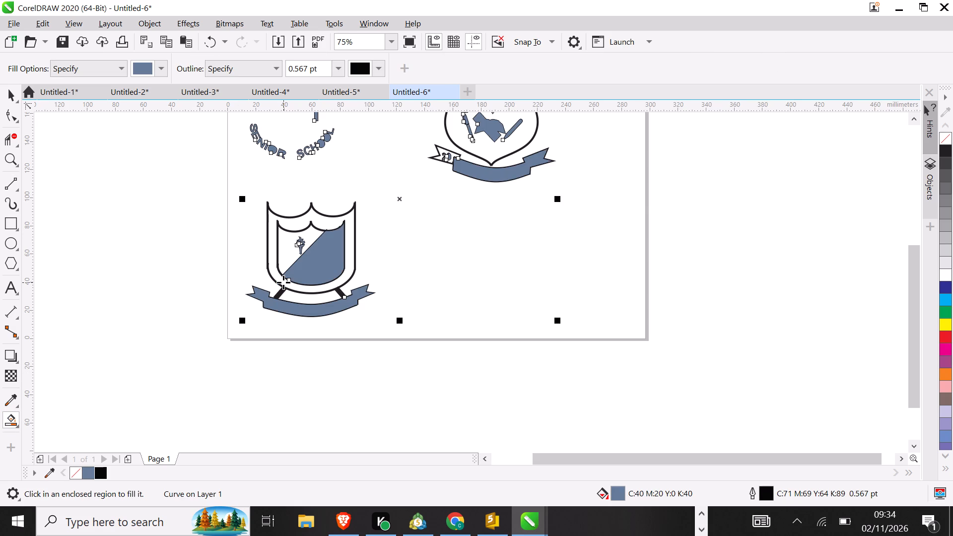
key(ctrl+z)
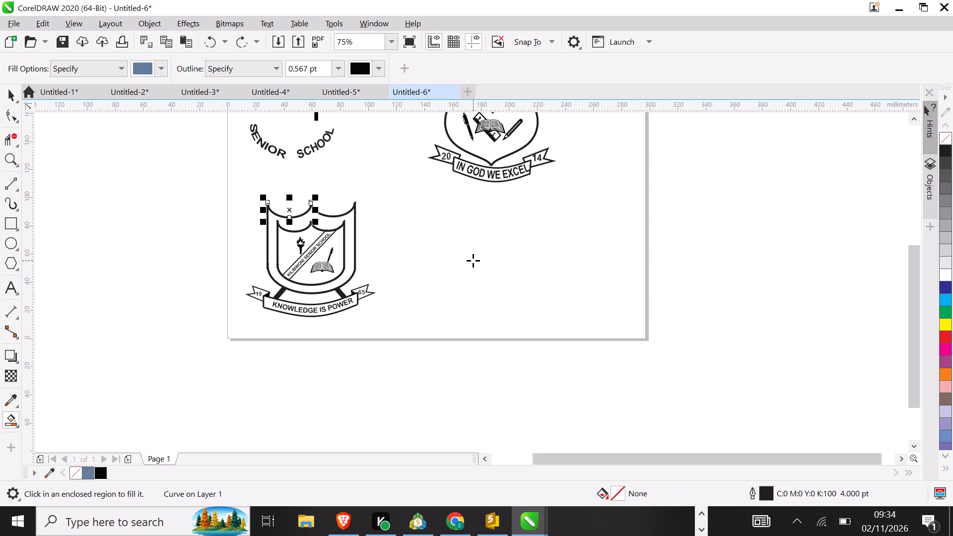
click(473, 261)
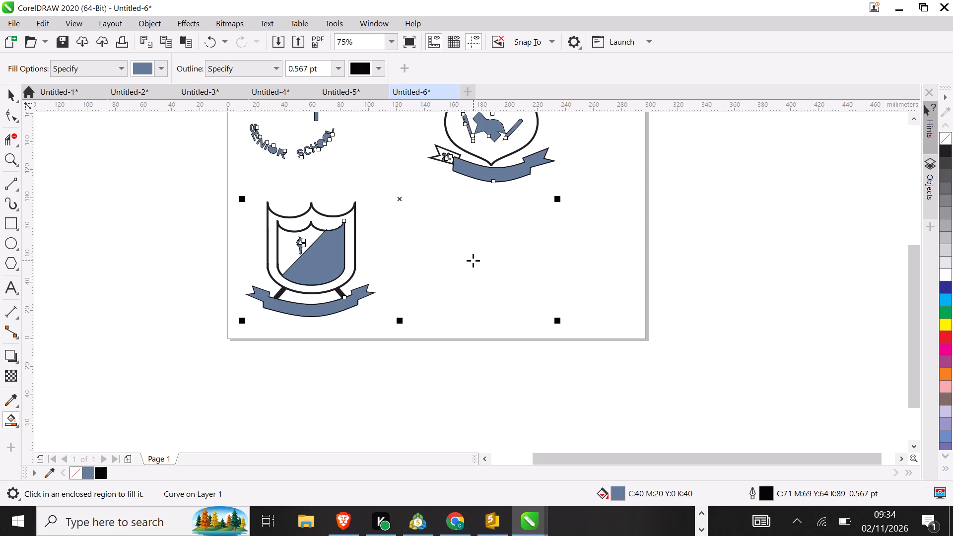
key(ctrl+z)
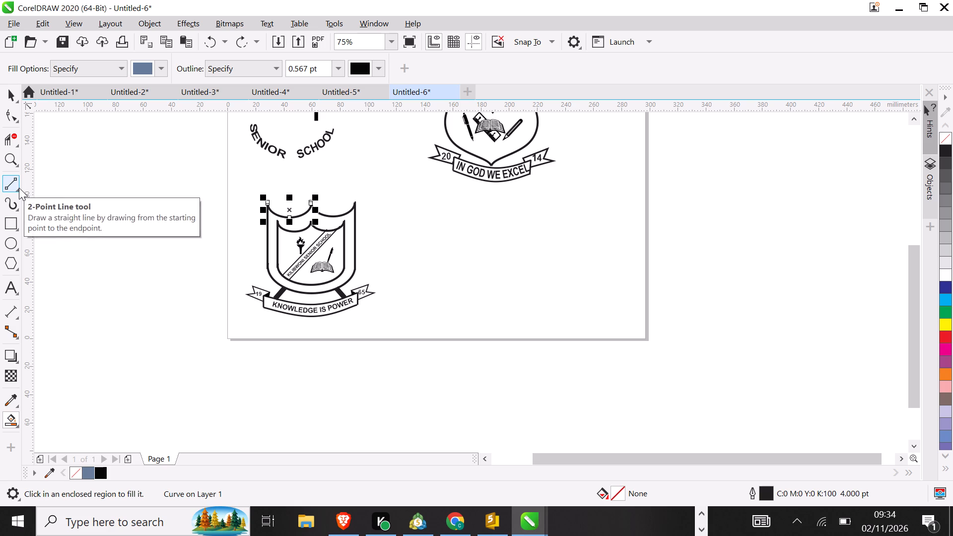
Draw a rectangle about 92 by 17 mm across the top of the outer shield, its lower edge crossing the shield's tips.
click(16, 218)
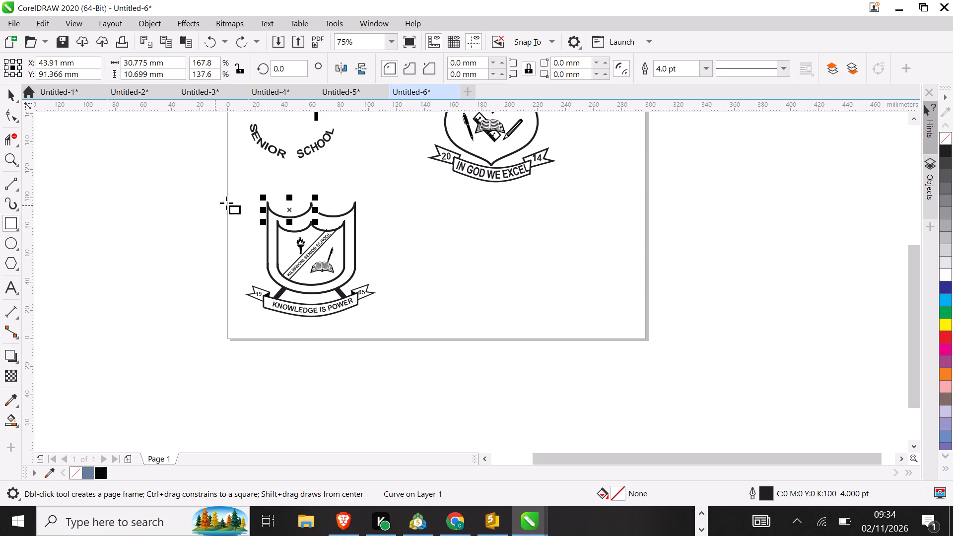
click(251, 192)
drag(247, 183, 375, 205)
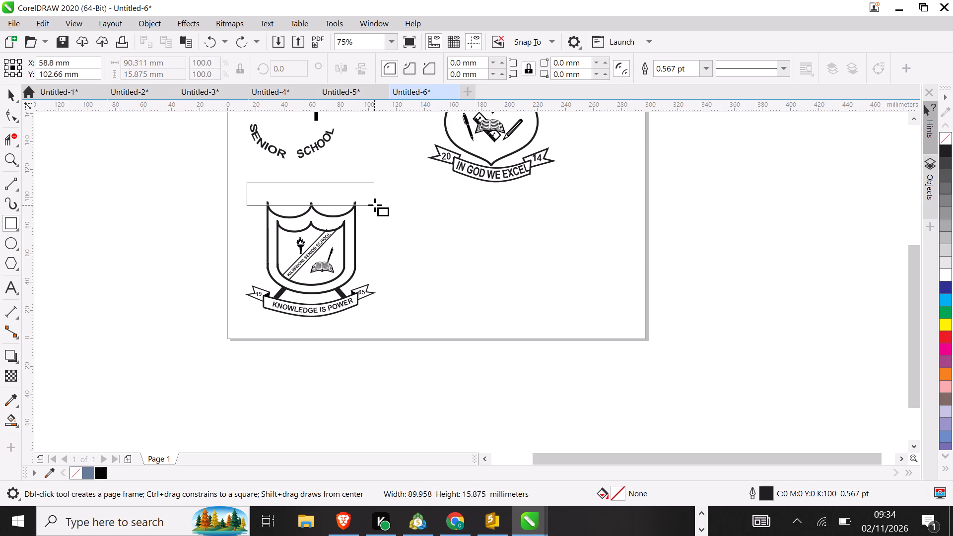
drag(375, 205, 376, 206)
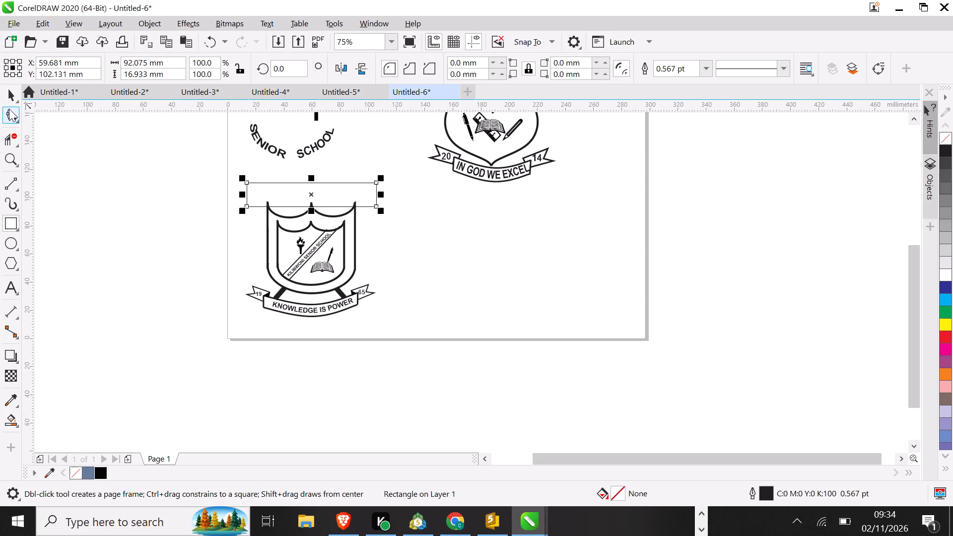
Trim away the rectangle's outline outside the shield and its lower-edge segments between the shield's tips with Virtual Segment Delete.
click(10, 135)
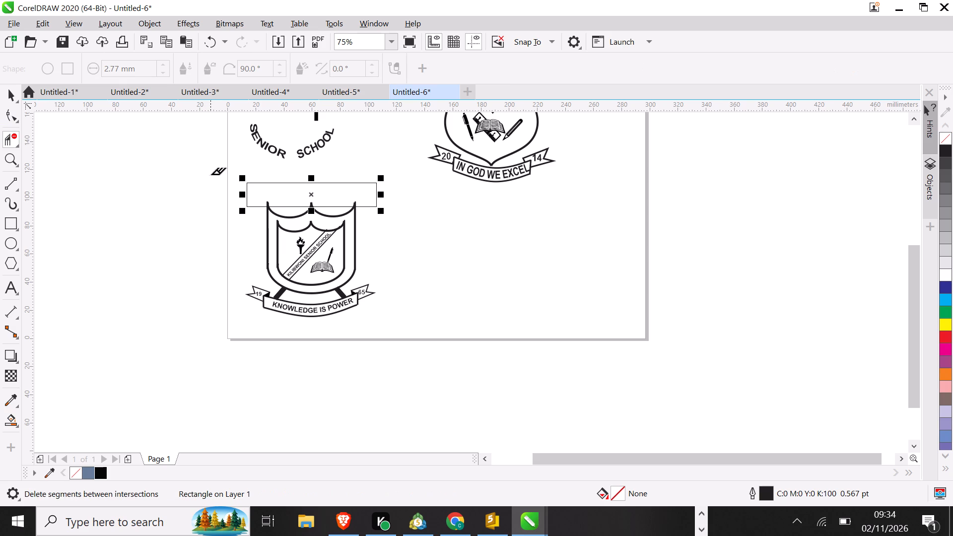
click(255, 183)
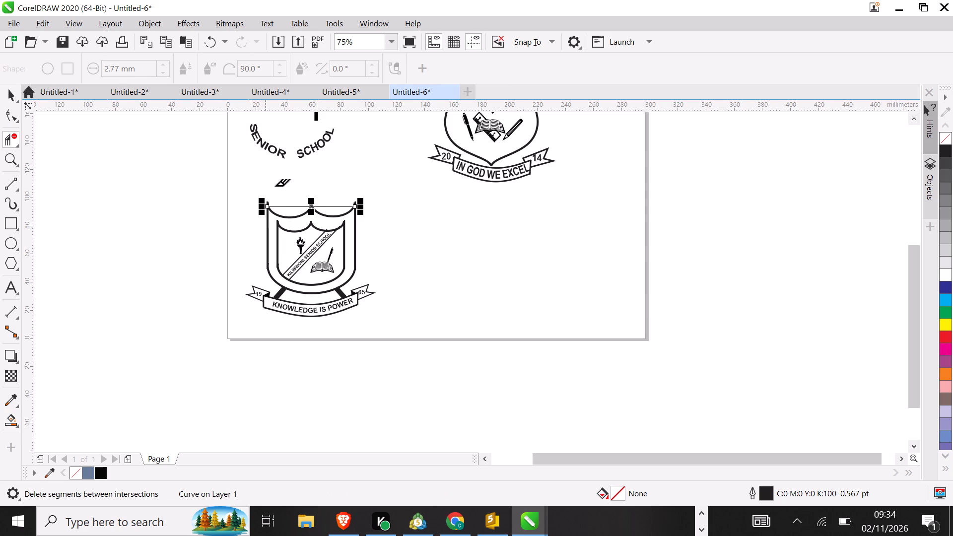
click(296, 207)
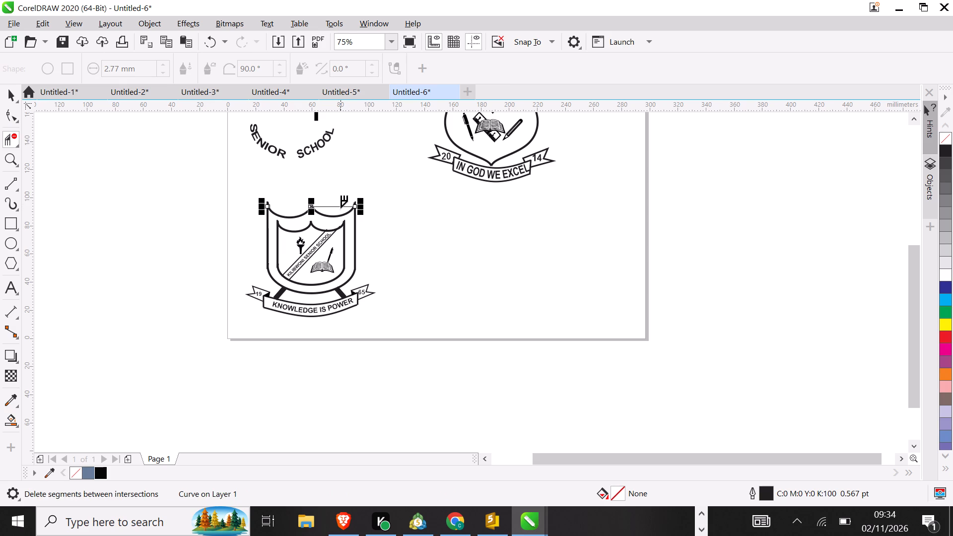
click(340, 206)
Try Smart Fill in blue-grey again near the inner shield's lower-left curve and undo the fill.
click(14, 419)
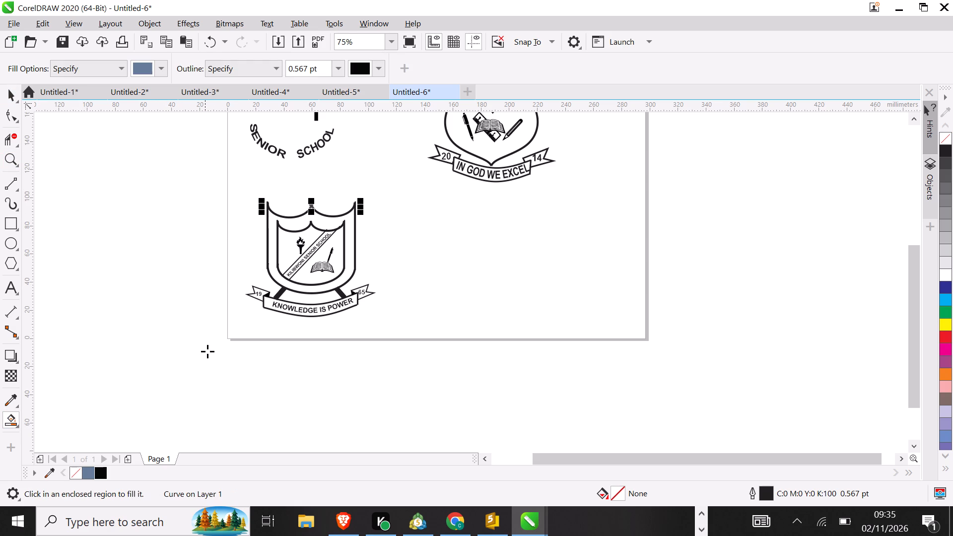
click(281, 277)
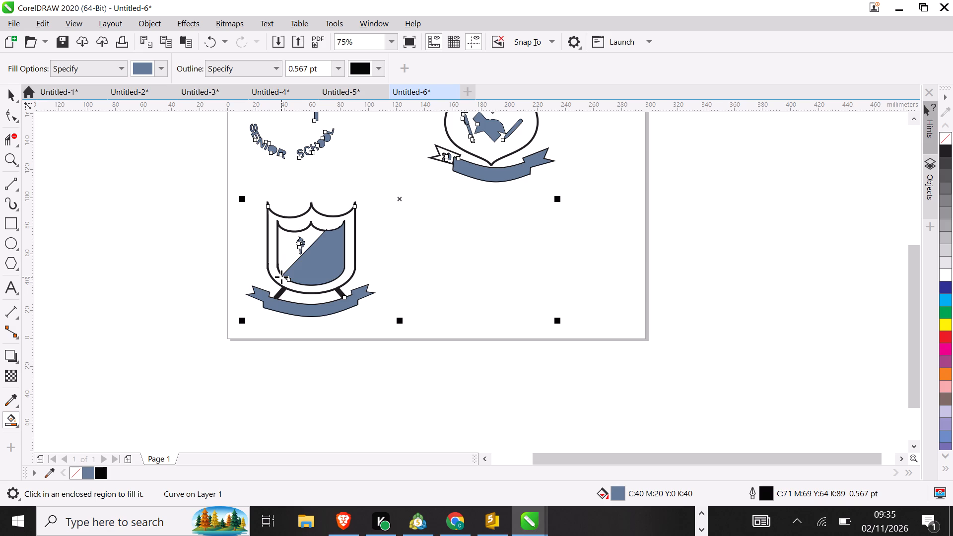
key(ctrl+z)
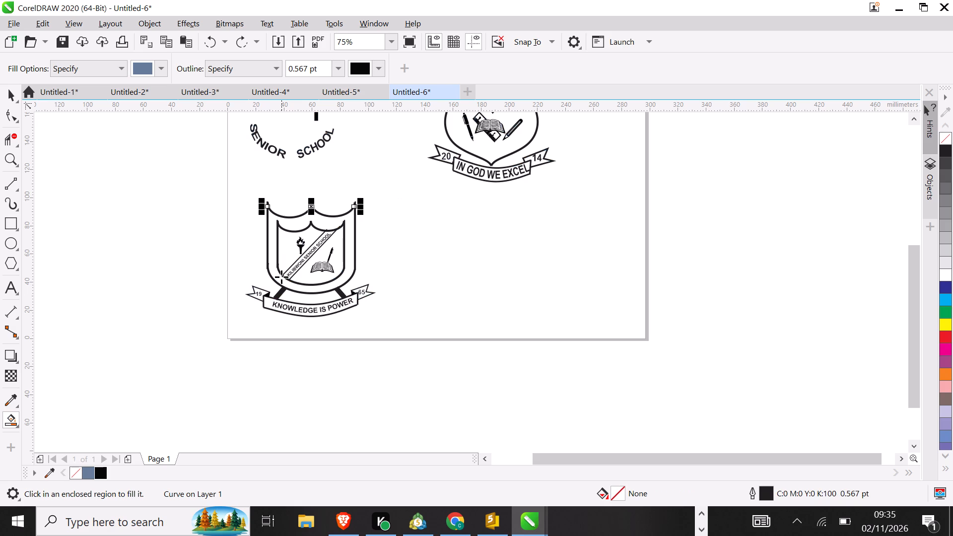
Draw a rectangle about 107.2 by 32.8 mm over the upper part of the shield, extending past both of its sides.
click(16, 226)
click(113, 222)
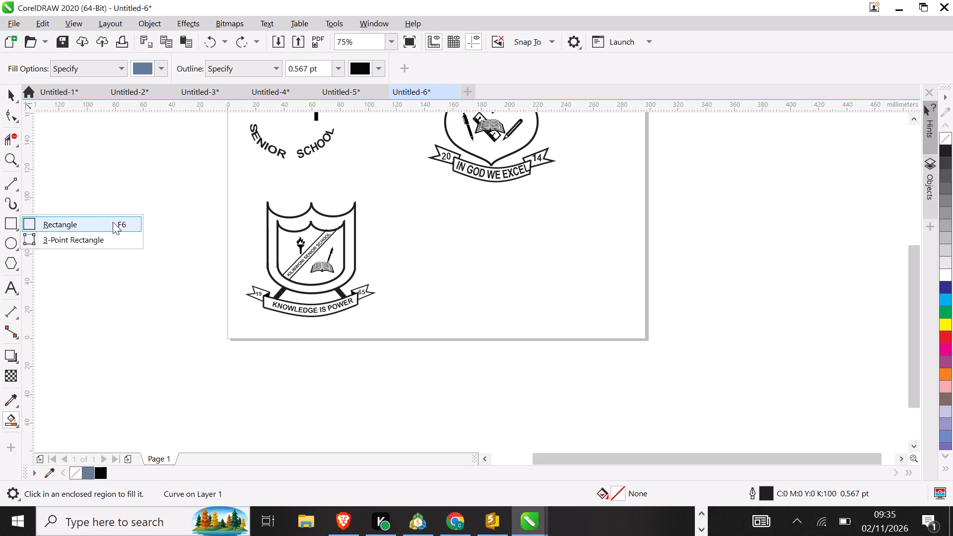
drag(242, 176, 342, 219)
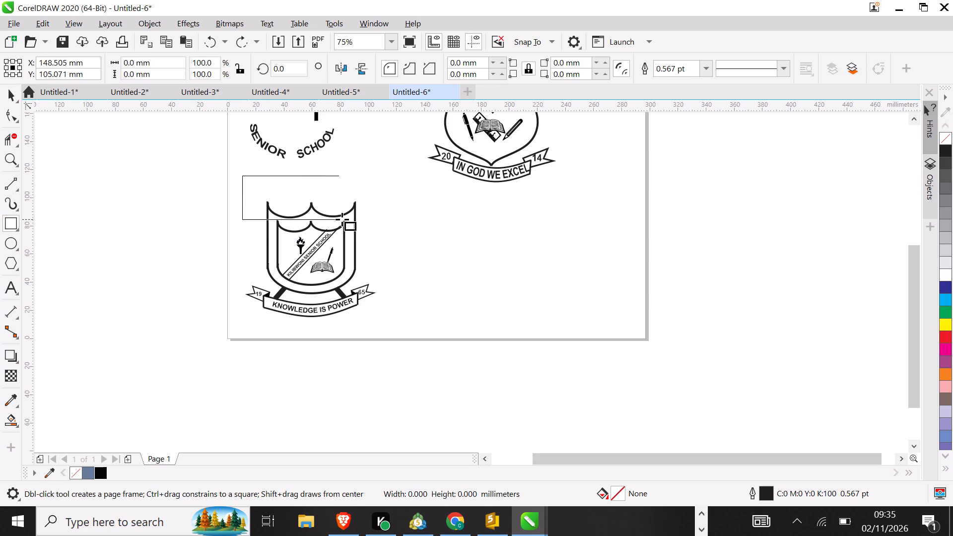
drag(342, 219, 393, 224)
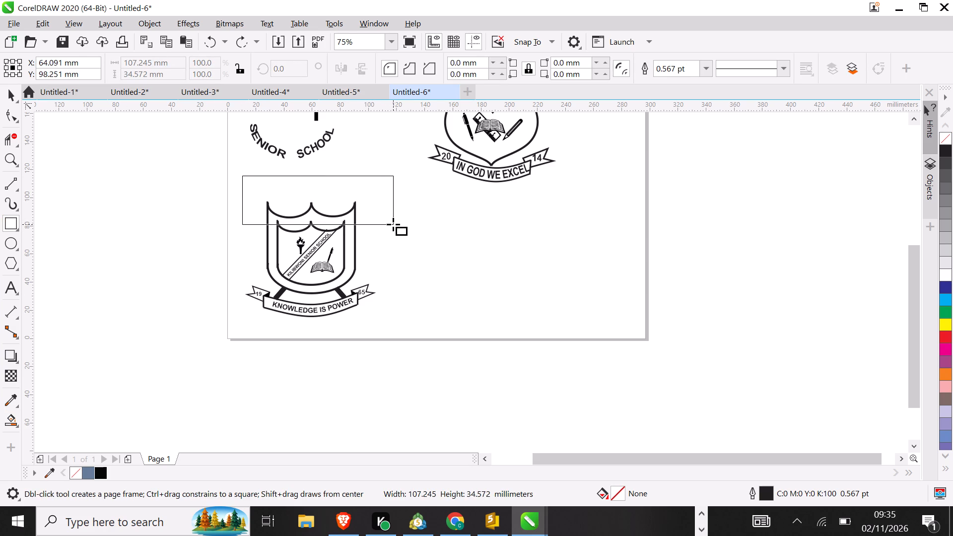
drag(393, 224, 393, 222)
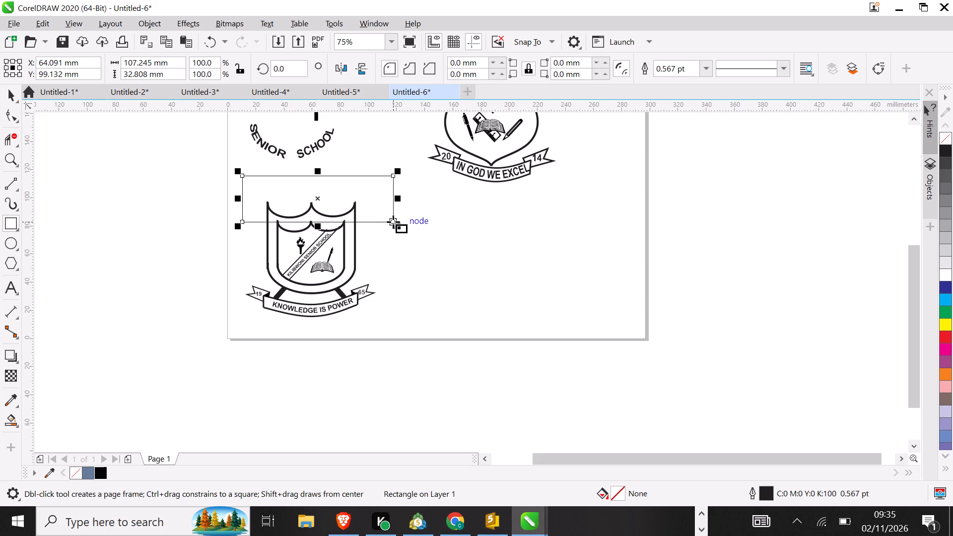
Nudge the rectangle down about 1.7 mm so its lower edge crosses the inner shield's tips.
key(Down)
key(Down)
key(Down)
key(Down)
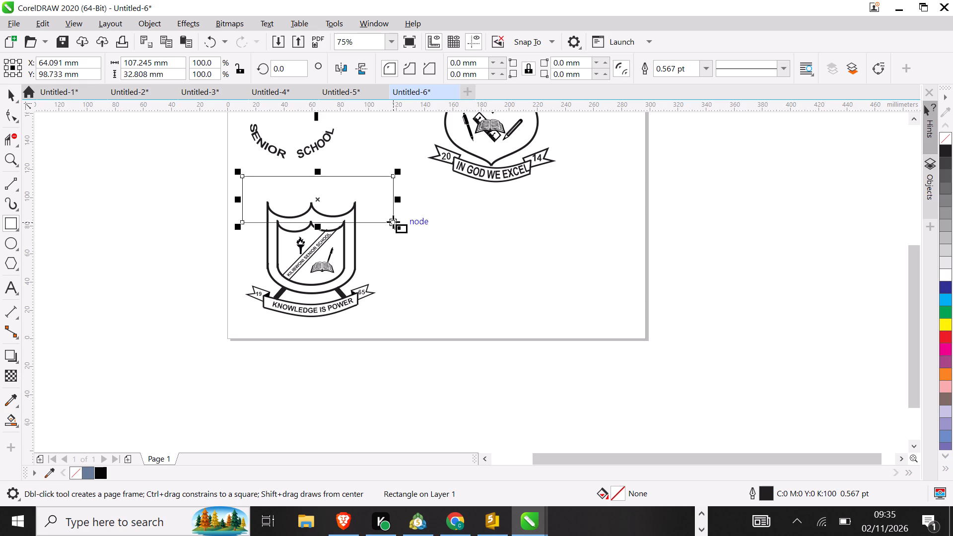
key(Down)
key(Down)
key(Down)
key(Down)
key(Down)
key(Down)
key(Down)
key(Down)
key(Down)
key(Down)
key(Down)
key(Down)
key(Down)
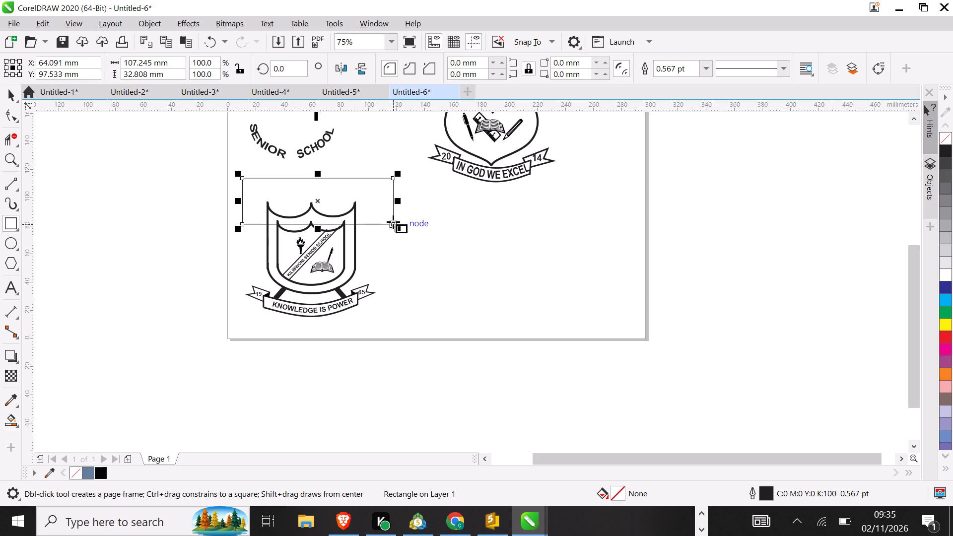
key(Down)
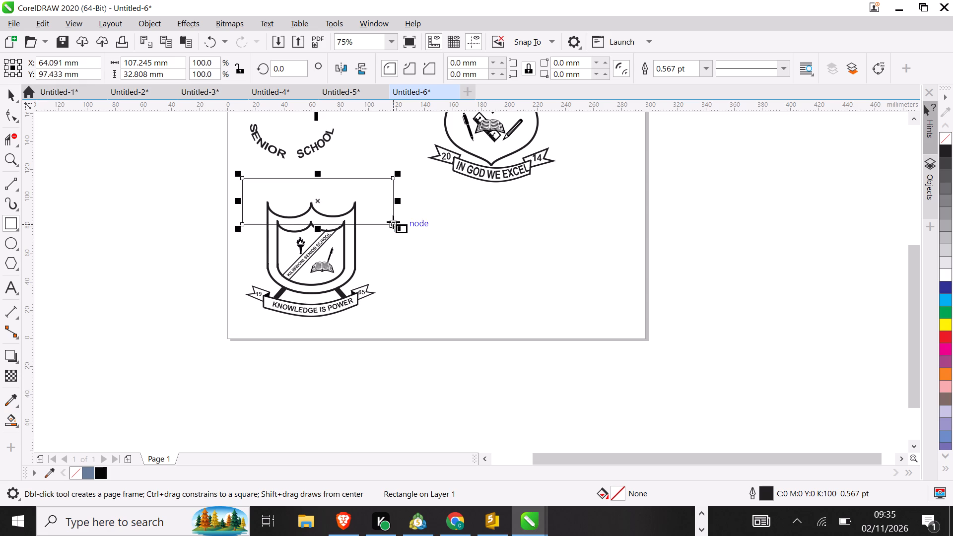
Trim away the rectangle's outline outside the shield and its lower-edge segments beside and between the inner shield's tips with Virtual Segment Delete.
click(11, 138)
click(294, 179)
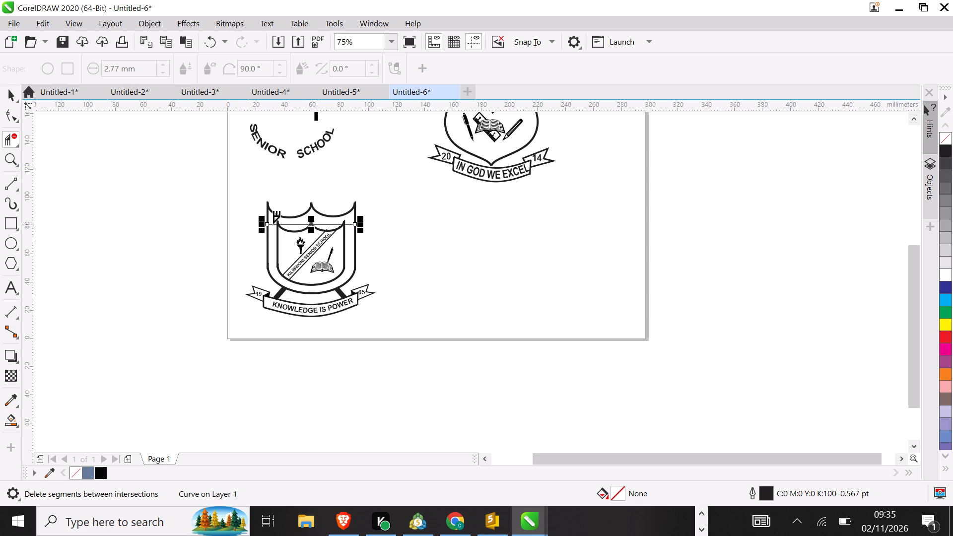
click(273, 224)
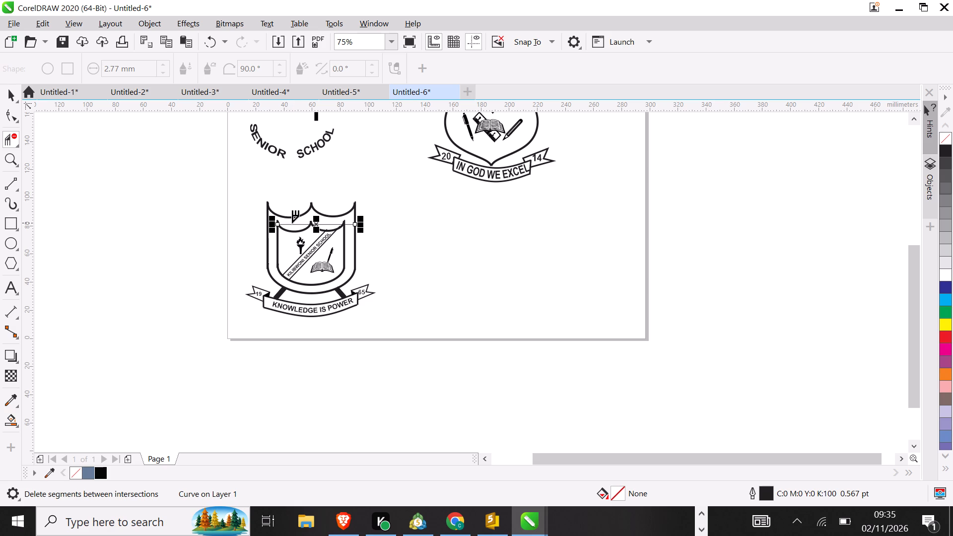
click(294, 225)
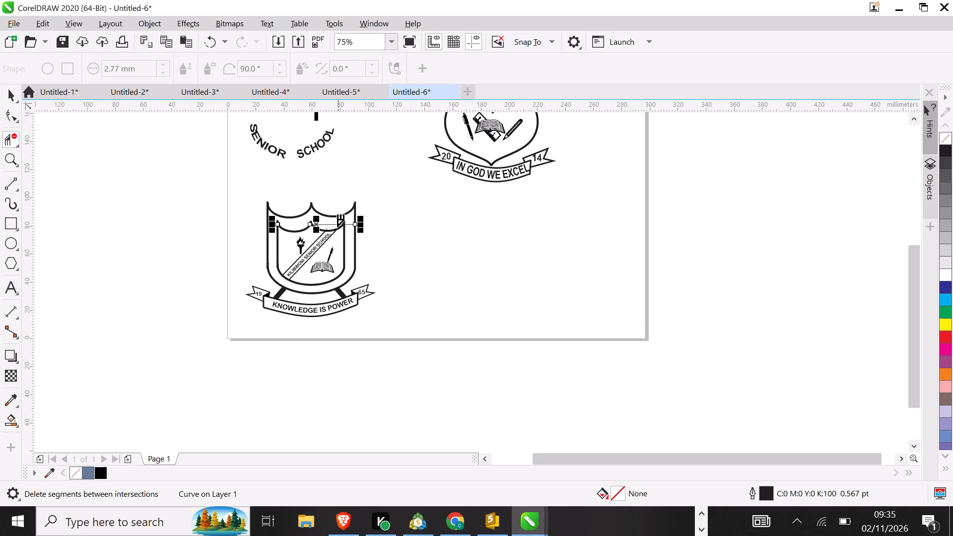
click(336, 225)
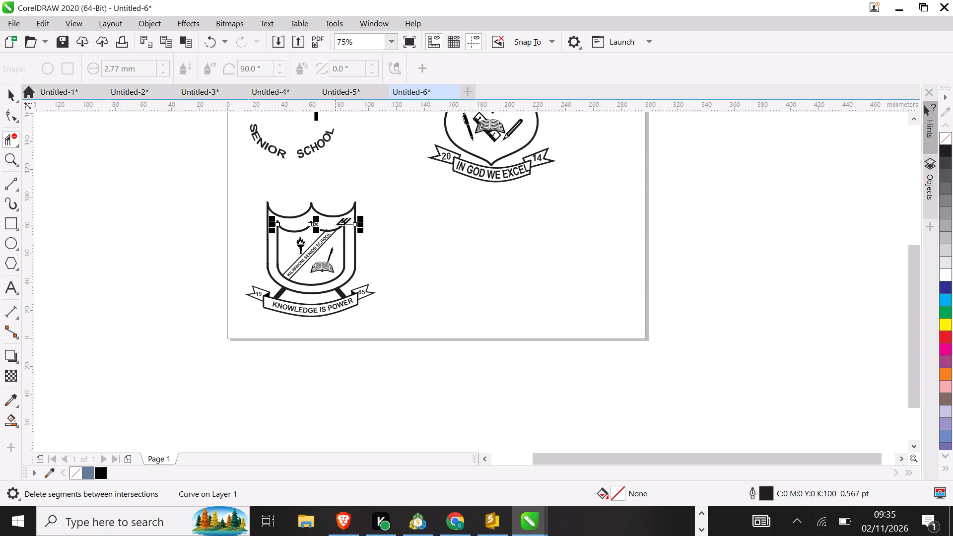
click(347, 225)
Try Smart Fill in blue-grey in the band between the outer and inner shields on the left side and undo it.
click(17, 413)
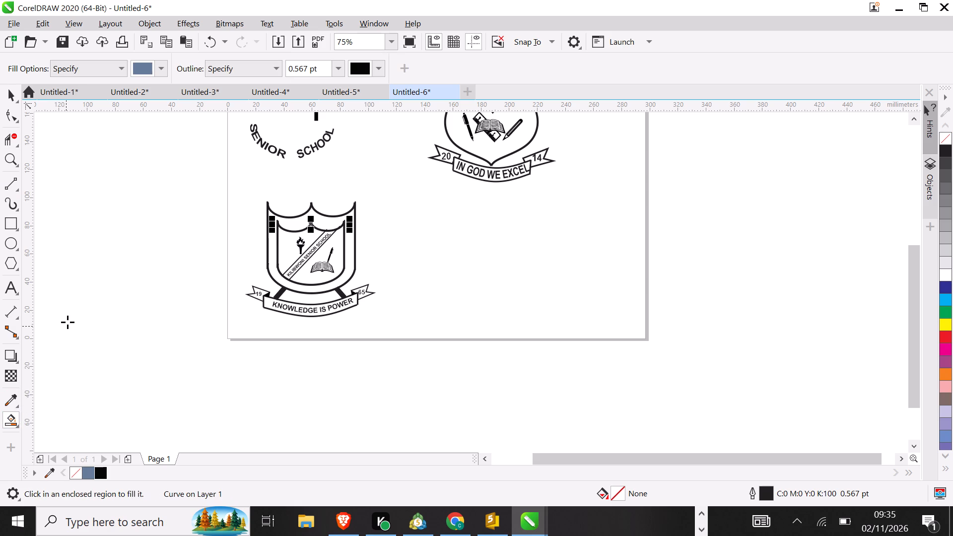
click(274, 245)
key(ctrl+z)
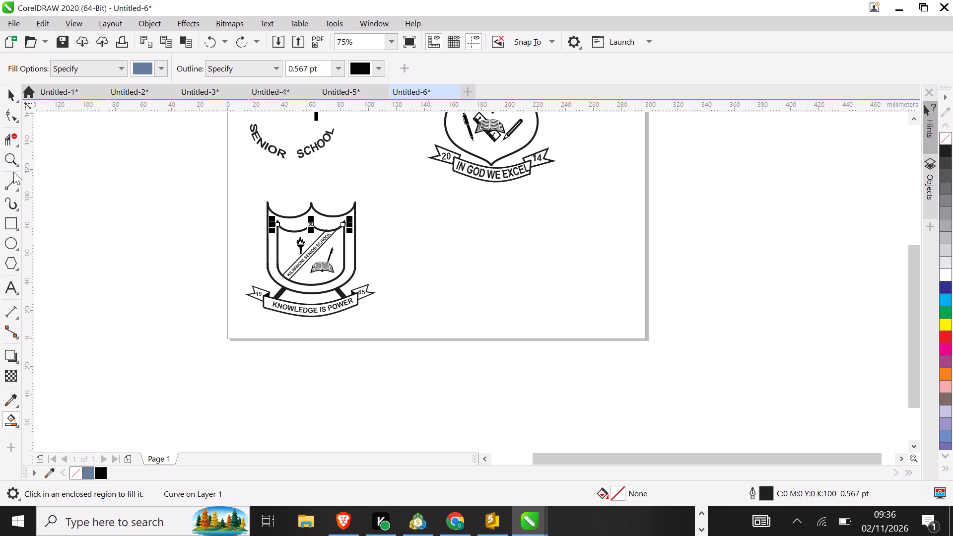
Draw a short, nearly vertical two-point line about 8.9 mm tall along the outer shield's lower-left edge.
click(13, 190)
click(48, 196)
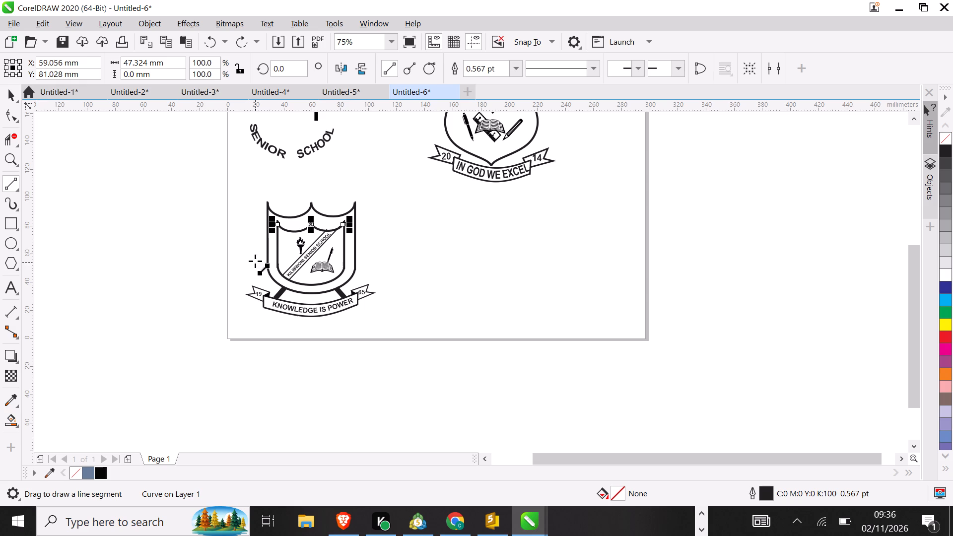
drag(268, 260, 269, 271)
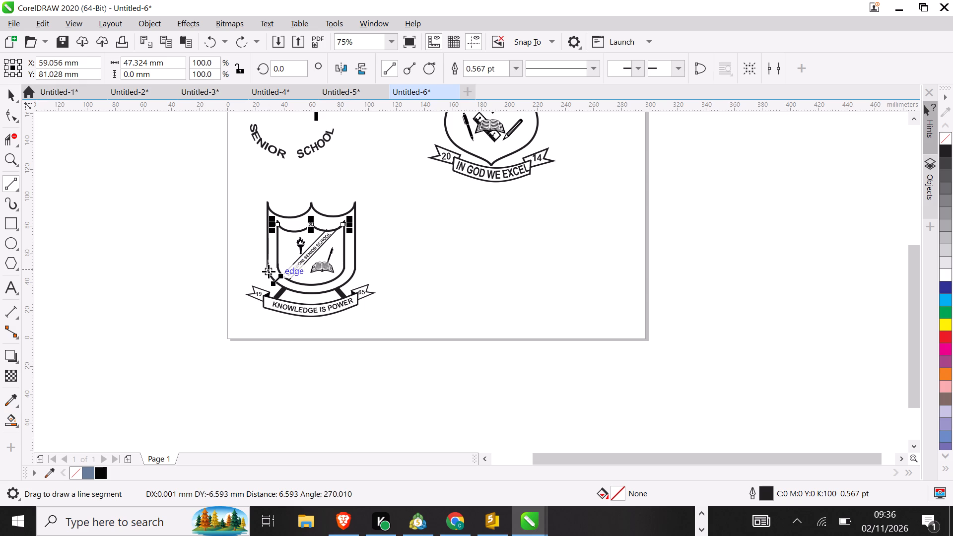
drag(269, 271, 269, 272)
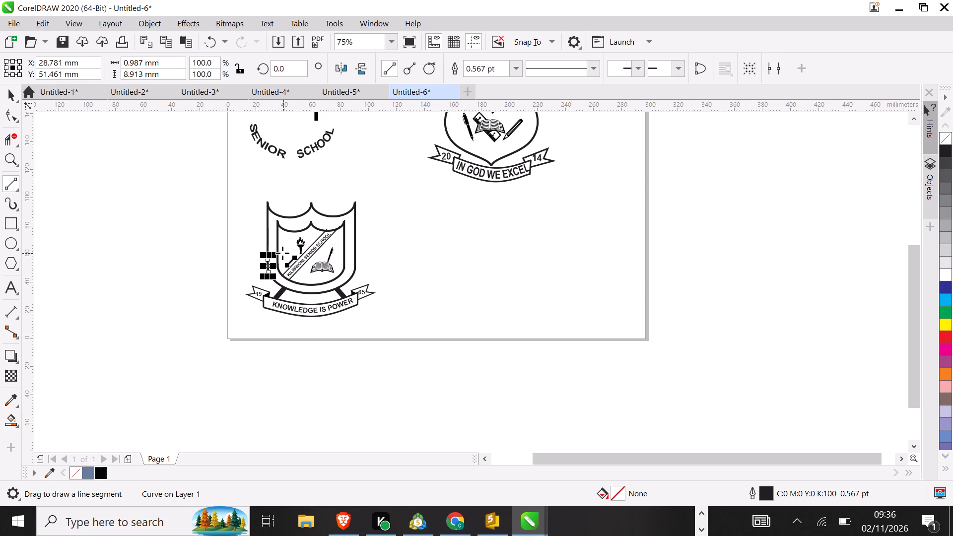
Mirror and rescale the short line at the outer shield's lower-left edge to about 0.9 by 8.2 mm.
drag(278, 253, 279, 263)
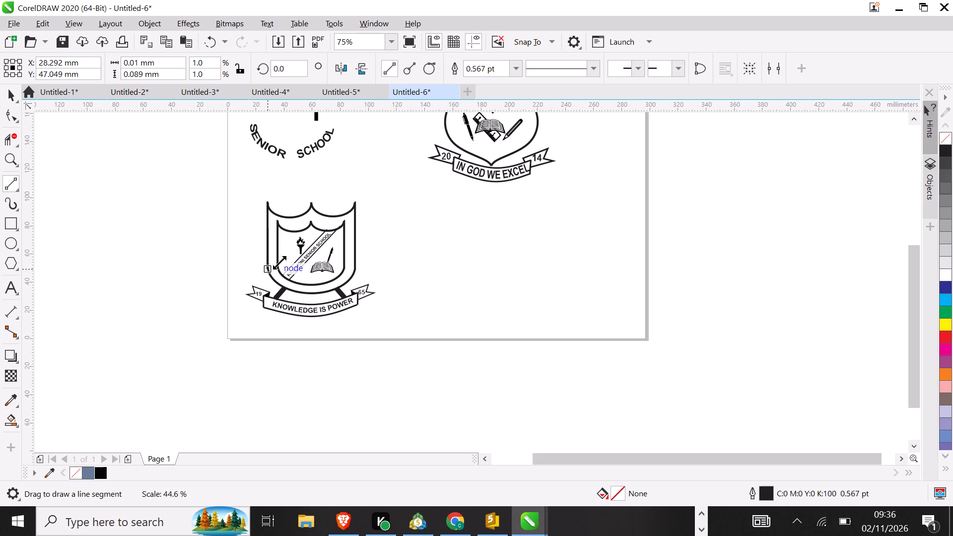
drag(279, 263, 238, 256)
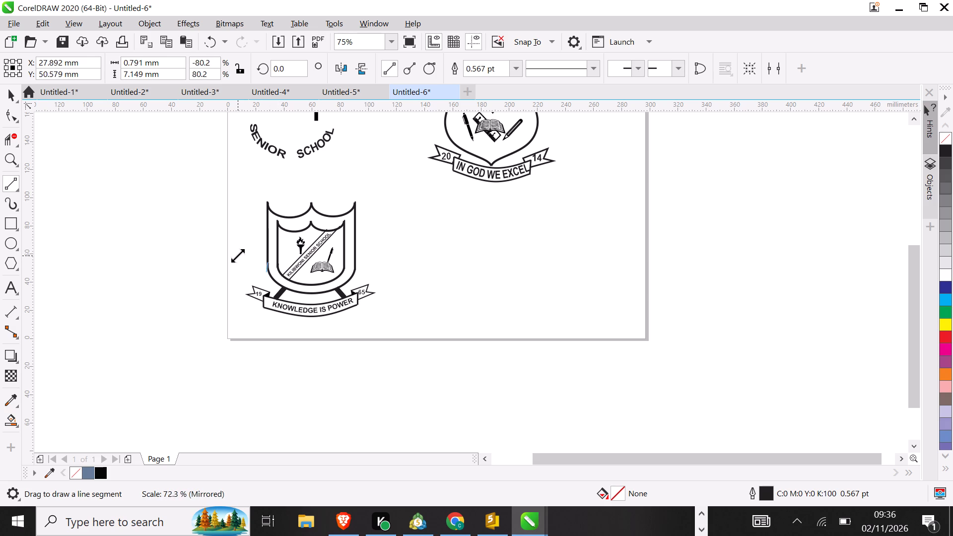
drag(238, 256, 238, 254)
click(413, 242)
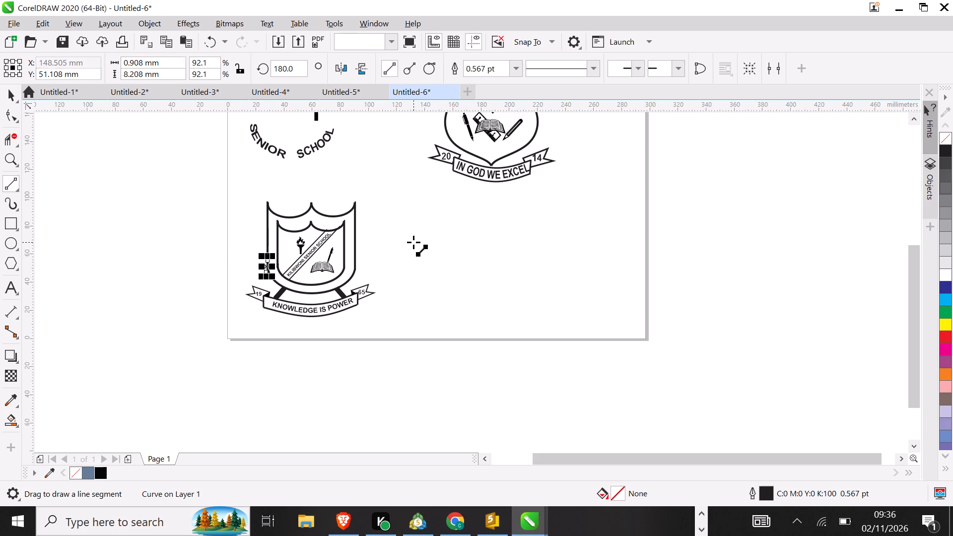
Draw a straight vertical two-point line about 9.5 mm long in the empty area left of the page.
click(5, 90)
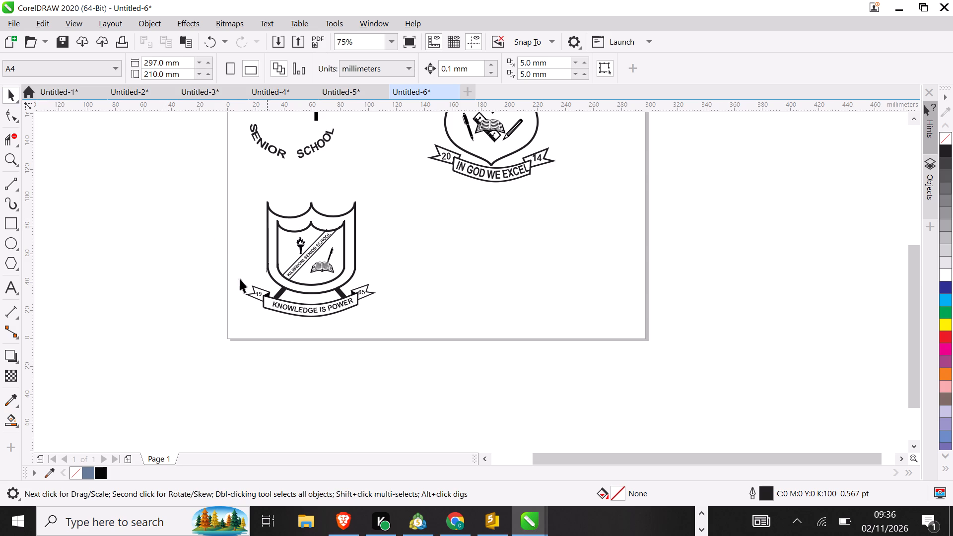
drag(105, 219, 110, 255)
click(19, 185)
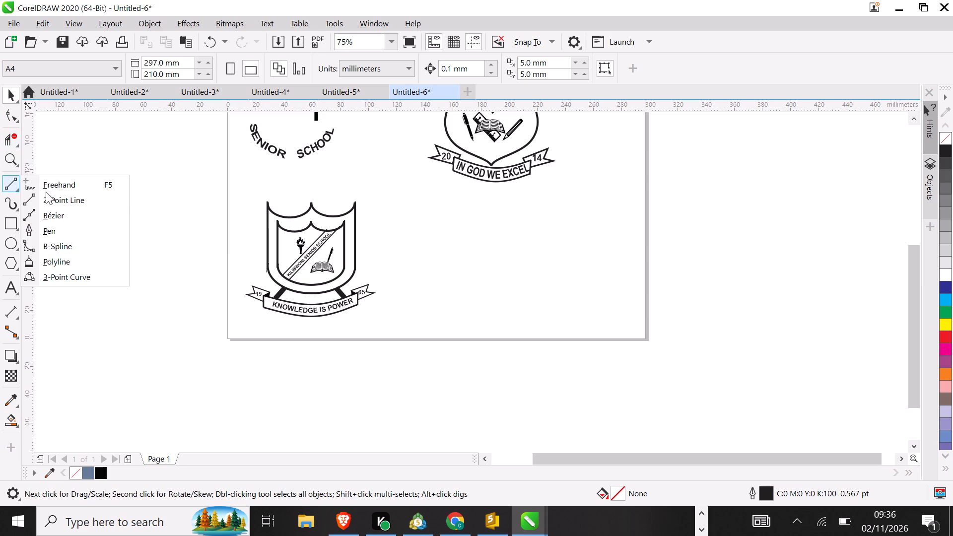
click(48, 194)
drag(129, 198, 131, 218)
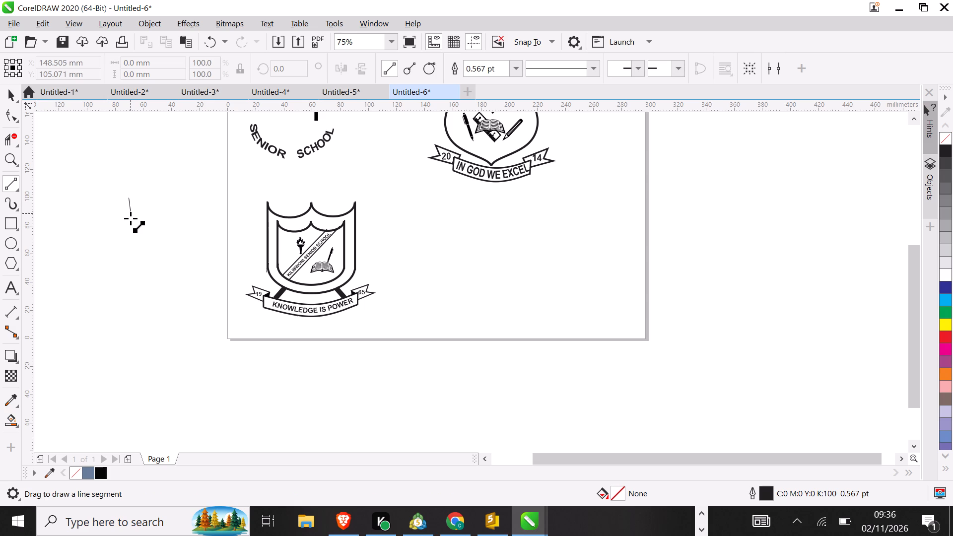
drag(131, 218, 129, 211)
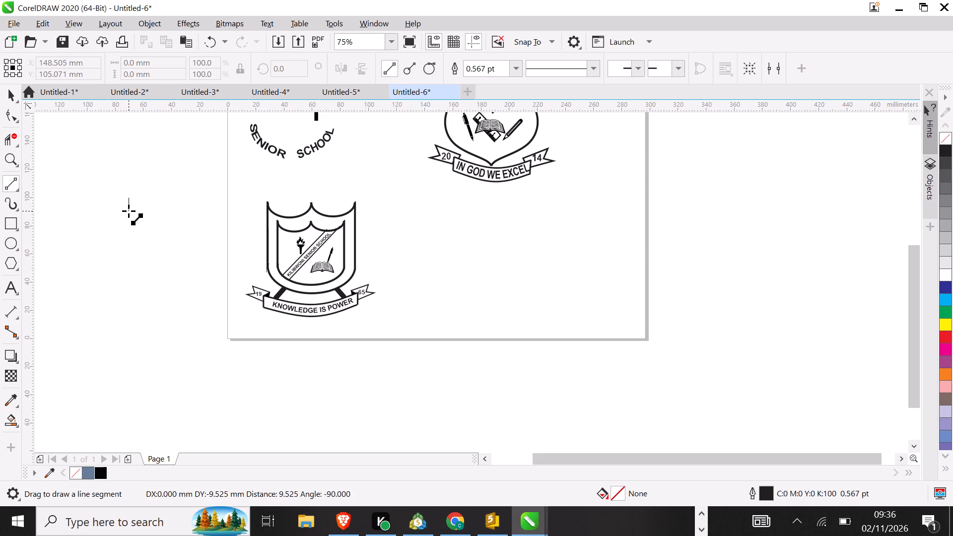
drag(129, 211, 129, 211)
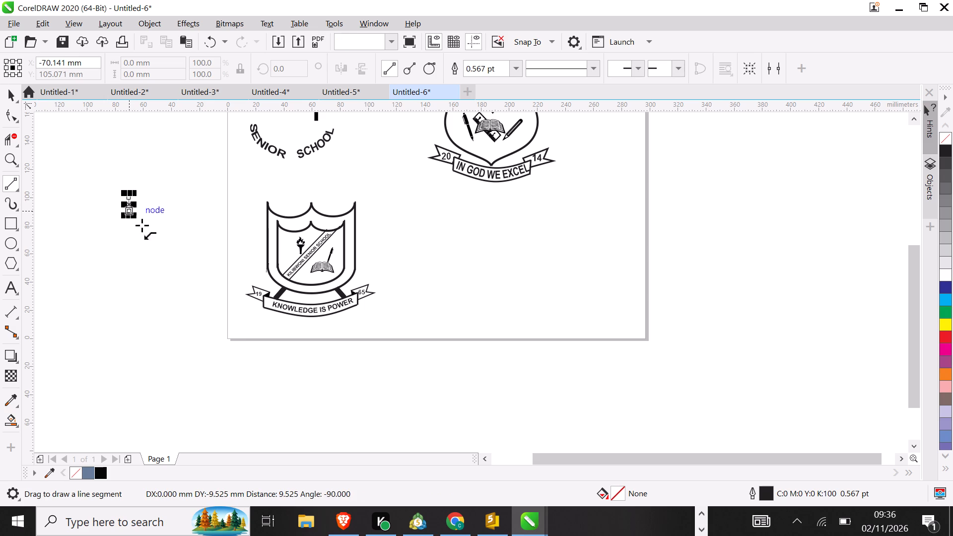
click(175, 266)
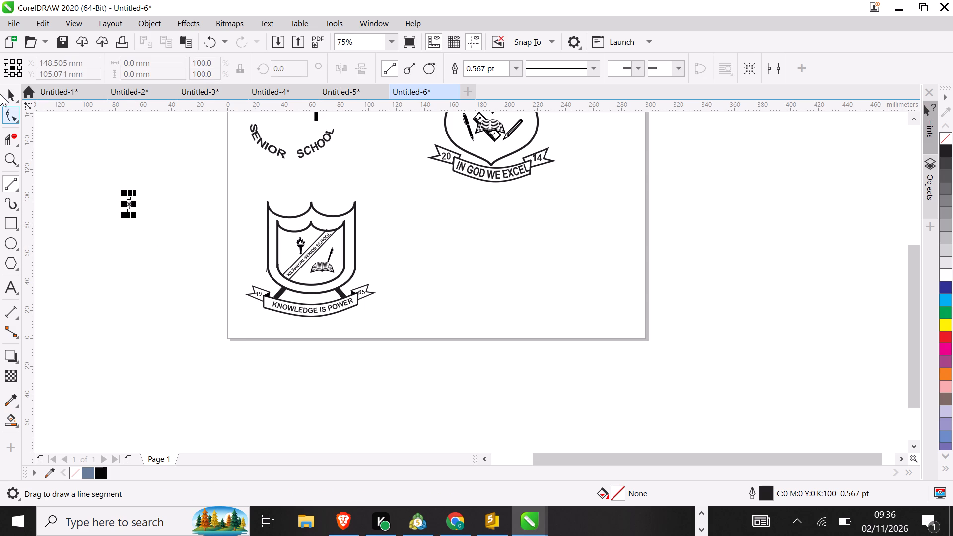
Copy the vertical line and place the copy on the inner shield's lower-left edge, at about X 35.6, Y 52.2 mm.
click(7, 97)
drag(110, 178, 172, 265)
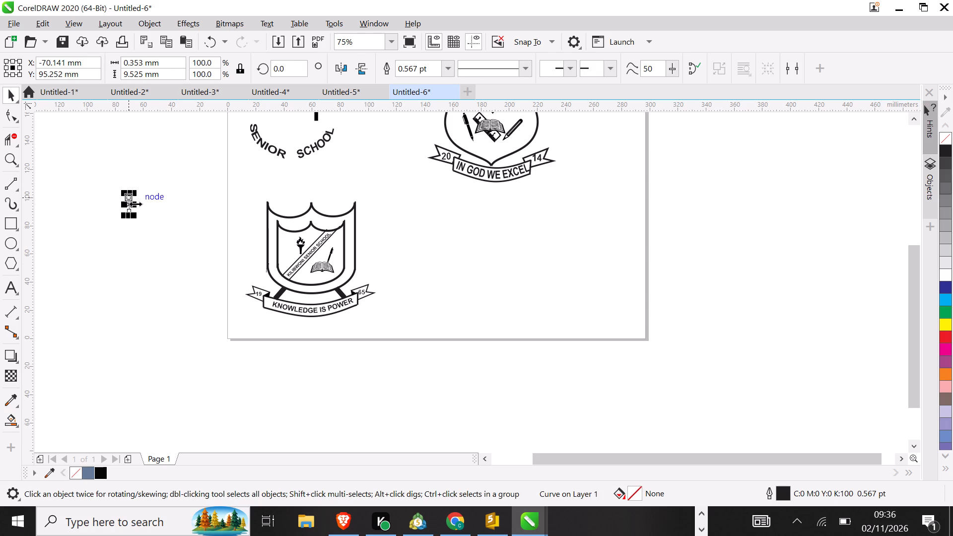
right_drag(130, 203, 183, 195)
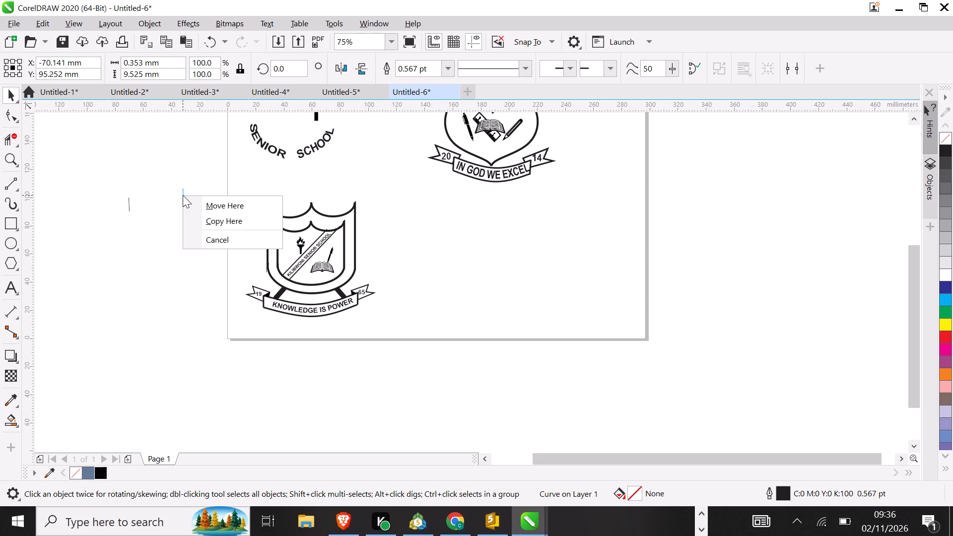
click(201, 218)
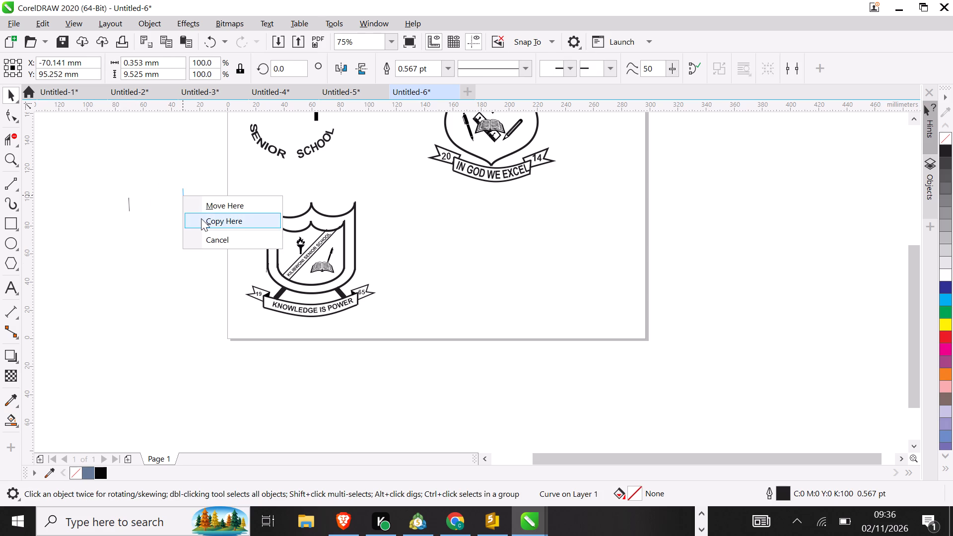
drag(186, 191, 278, 260)
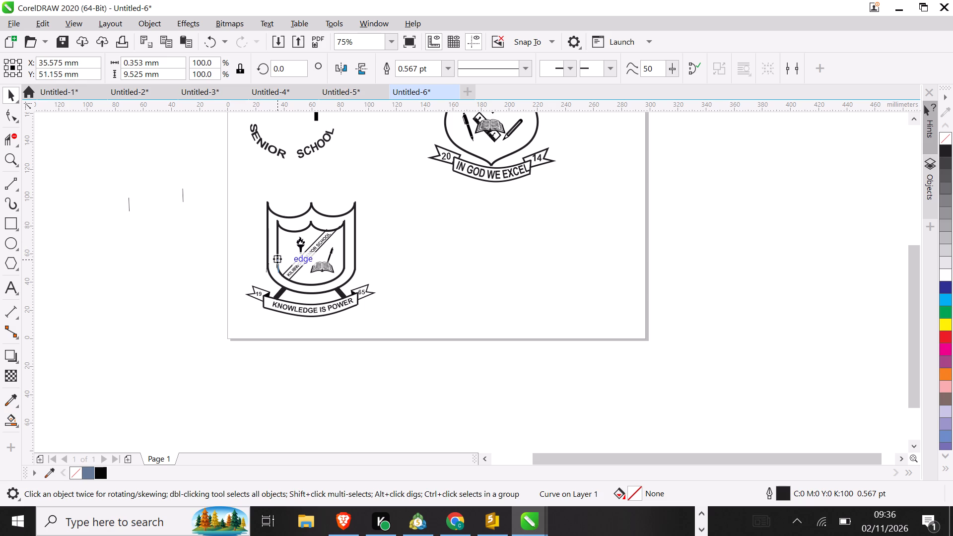
drag(278, 260, 277, 256)
drag(277, 256, 278, 258)
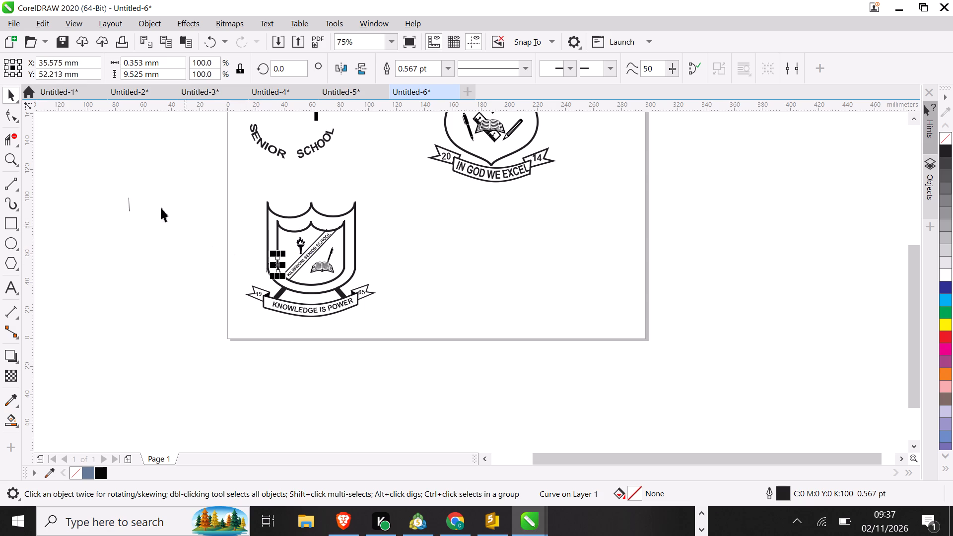
click(184, 222)
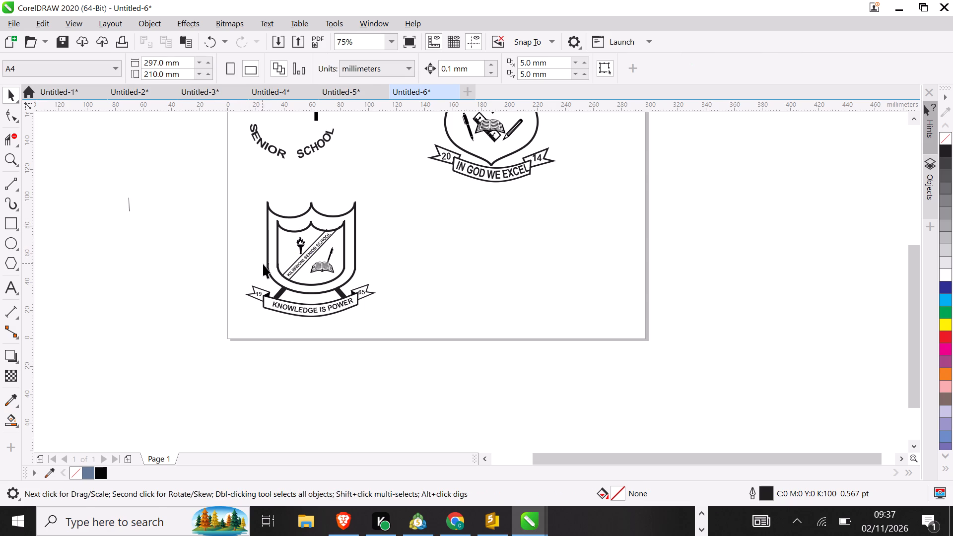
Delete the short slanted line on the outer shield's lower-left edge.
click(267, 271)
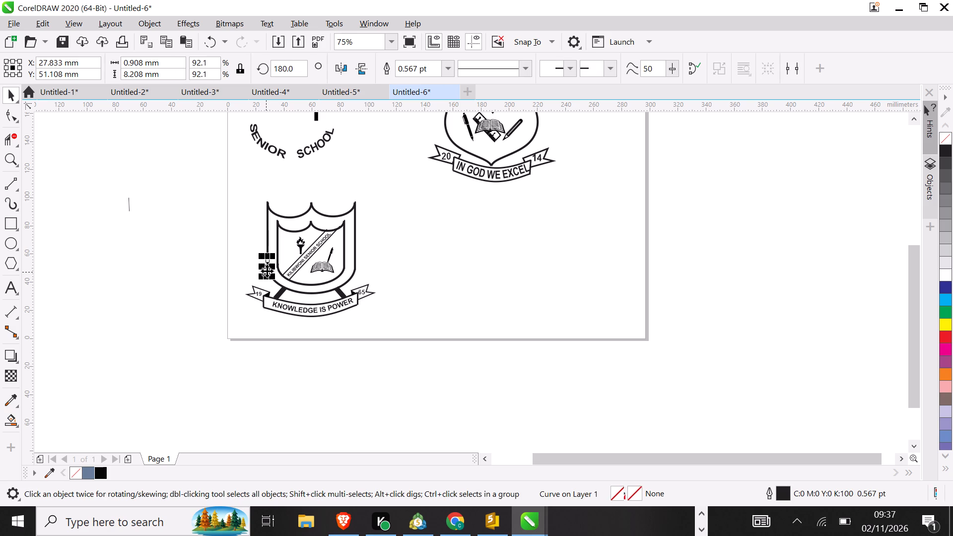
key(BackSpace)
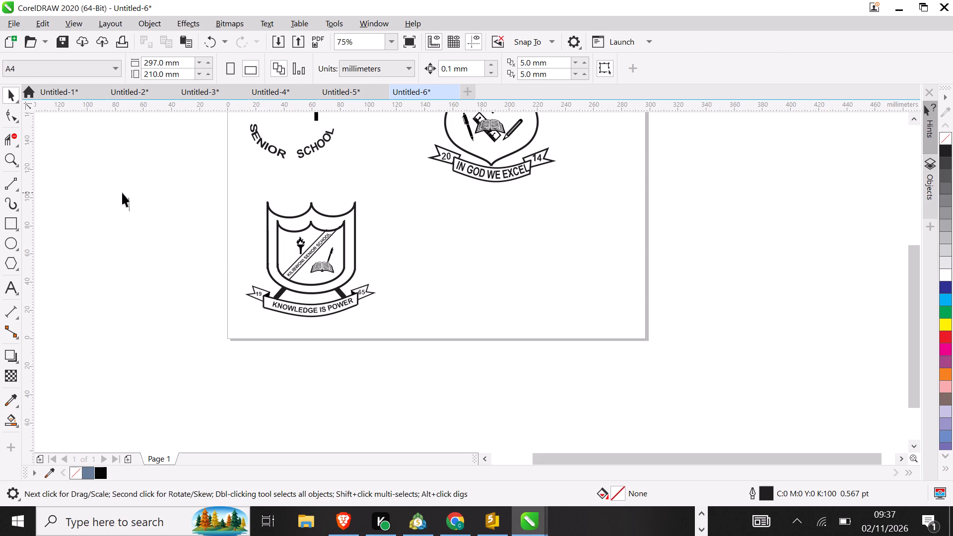
Make two copies of the 9.5 mm vertical line beside the original in the empty area off the page.
drag(122, 193, 140, 222)
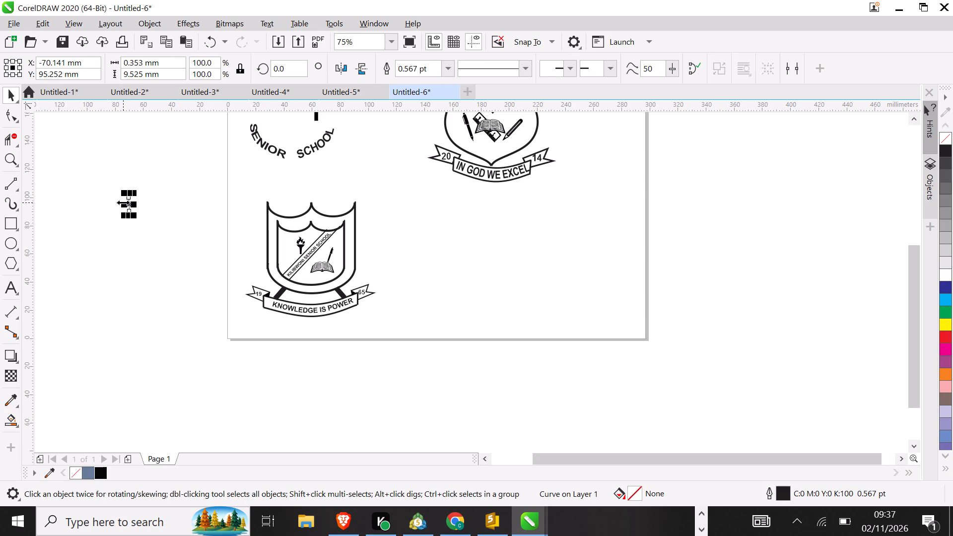
right_drag(131, 203, 145, 203)
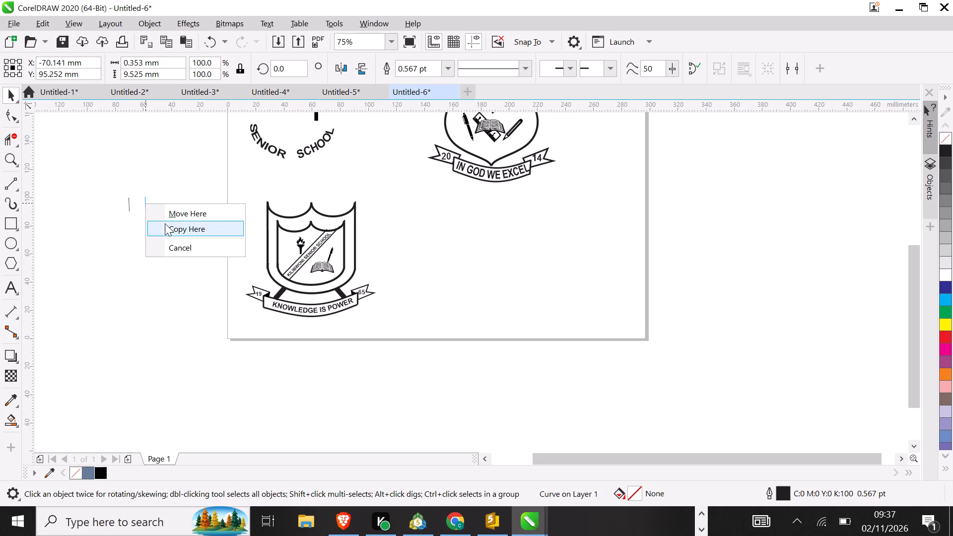
click(167, 226)
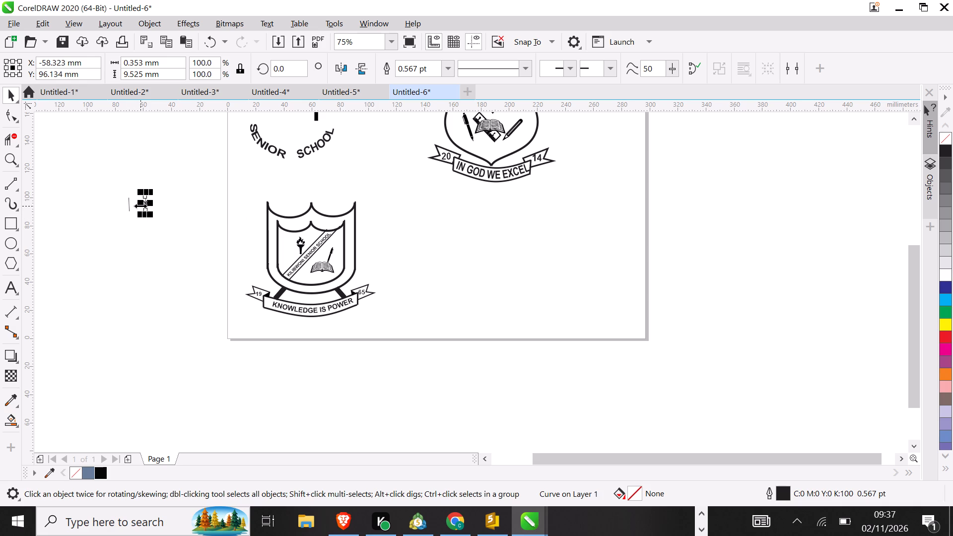
right_drag(143, 202, 153, 201)
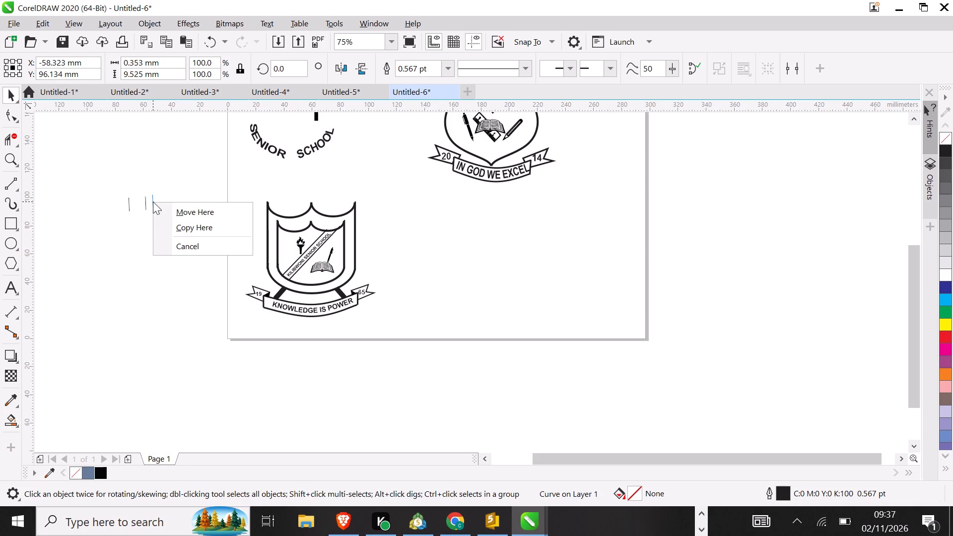
click(181, 223)
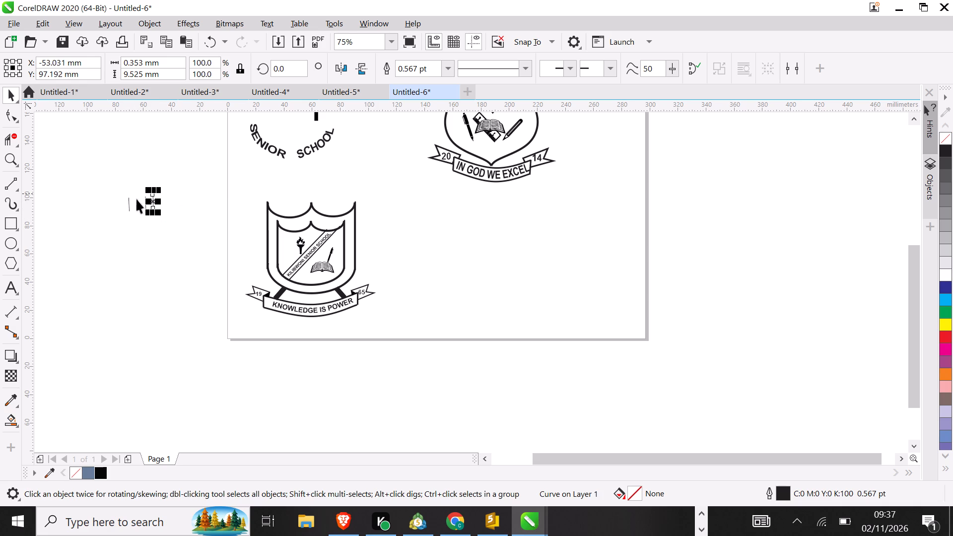
Move the newest line copy onto the outer shield's lower-right edge, at about X 90.9, Y 50.3 mm.
drag(148, 199, 302, 263)
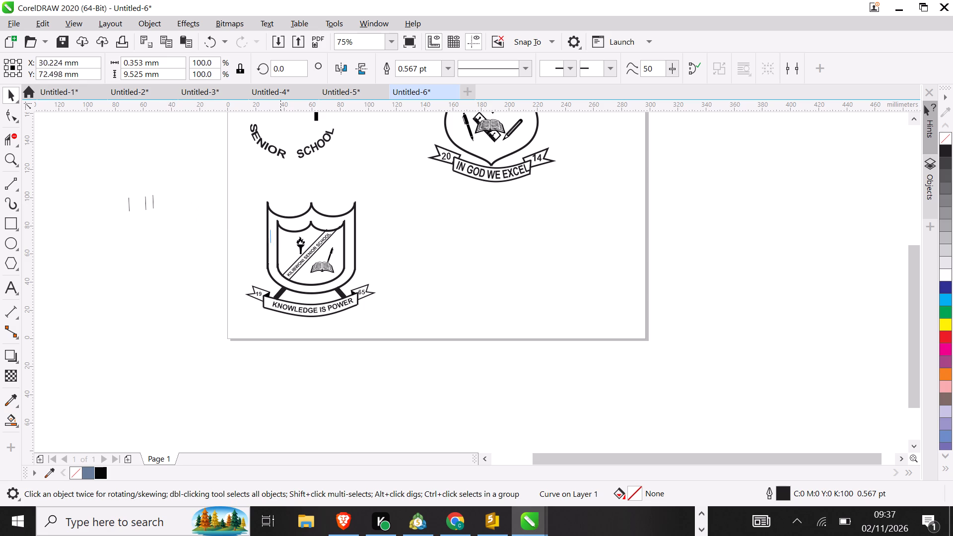
drag(302, 263, 349, 263)
drag(349, 263, 349, 265)
drag(349, 265, 351, 265)
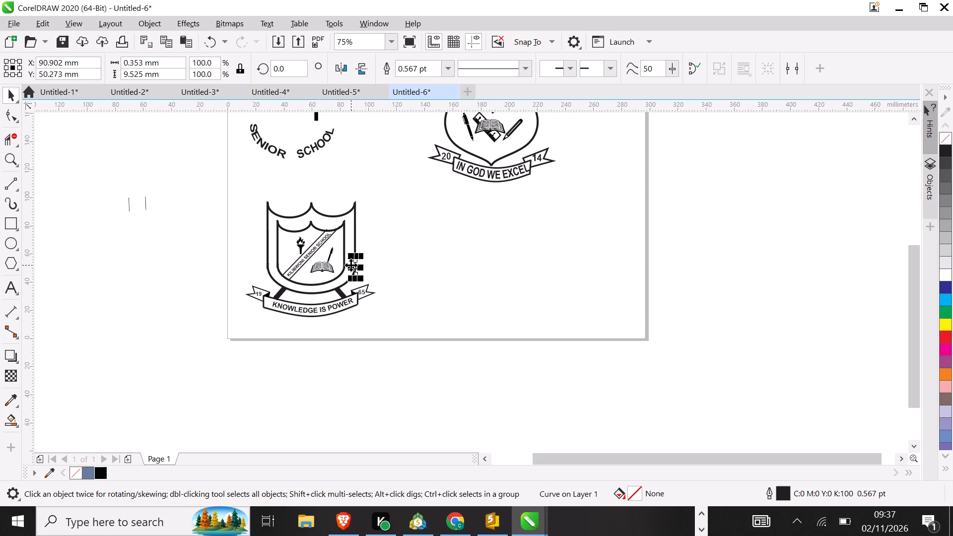
Move the other line copy onto the inner shield's lower-left edge, at about X 35.5, Y 54.9 mm.
click(150, 201)
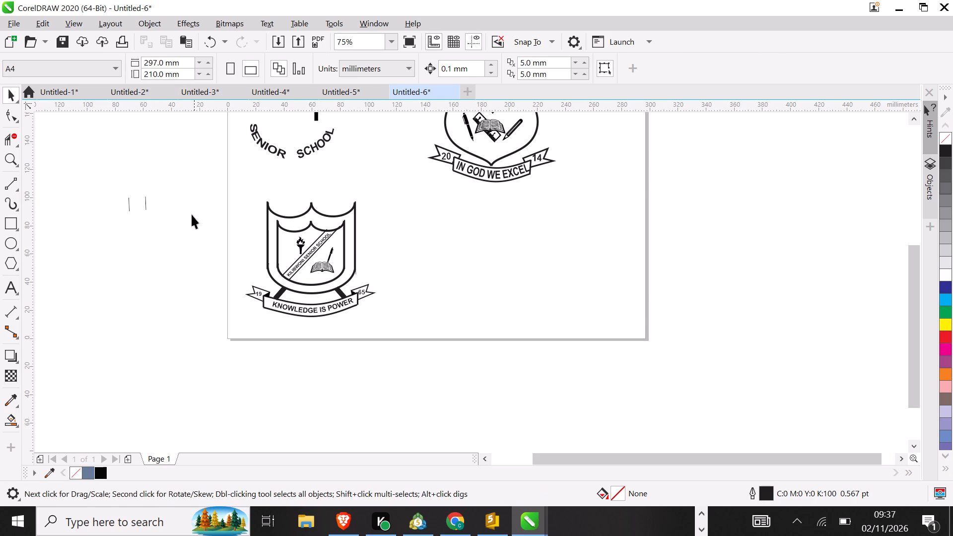
click(142, 202)
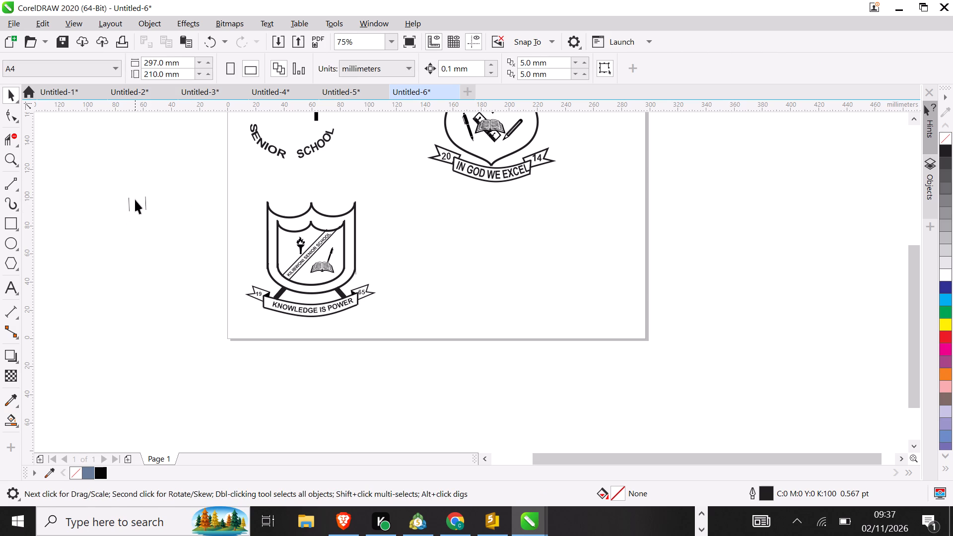
click(135, 200)
click(144, 200)
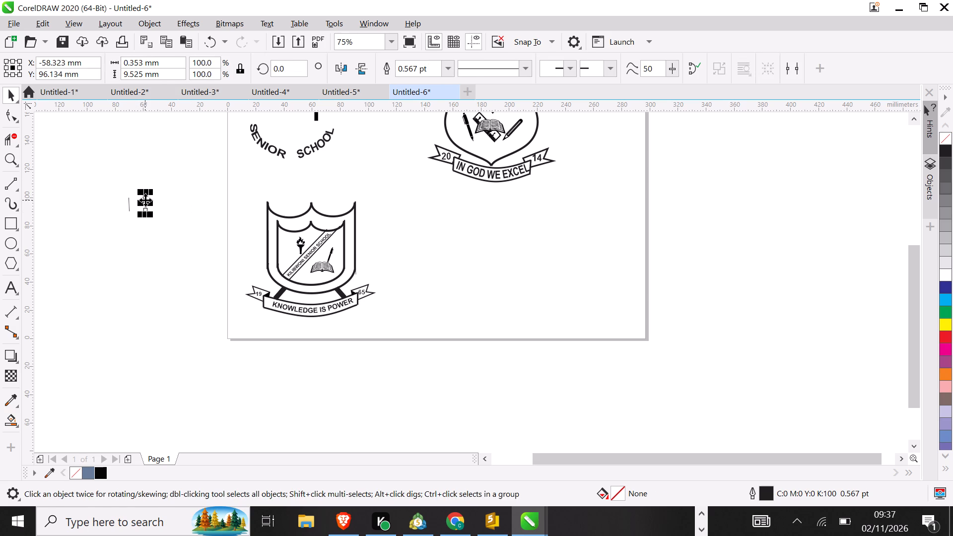
drag(145, 200, 276, 259)
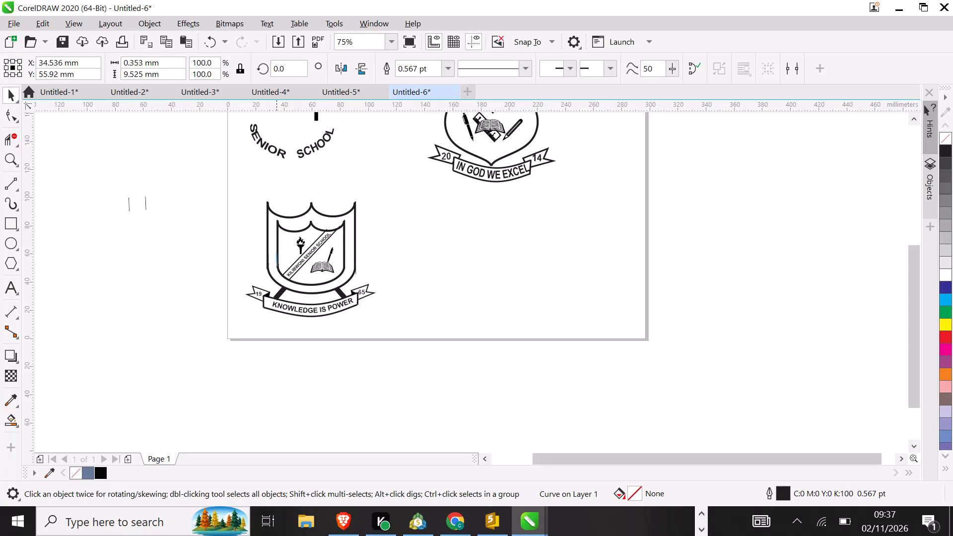
drag(276, 259, 279, 261)
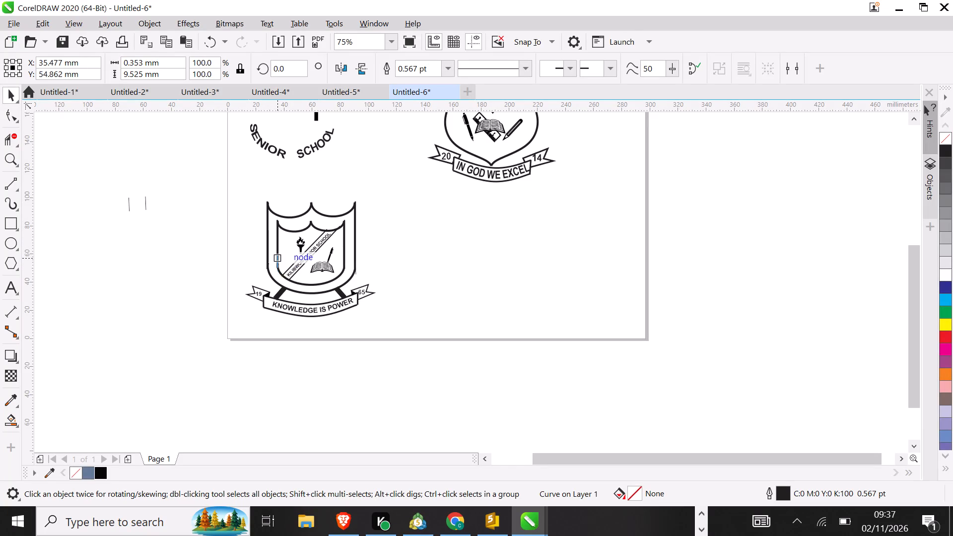
drag(279, 261, 279, 261)
drag(279, 261, 279, 259)
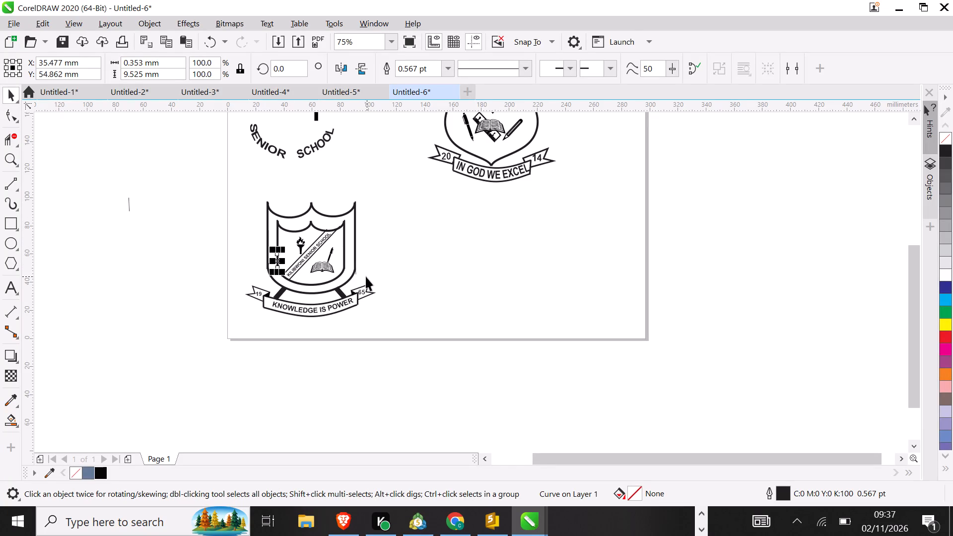
Mirror the short line on the outer shield's lower-right edge horizontally.
click(355, 271)
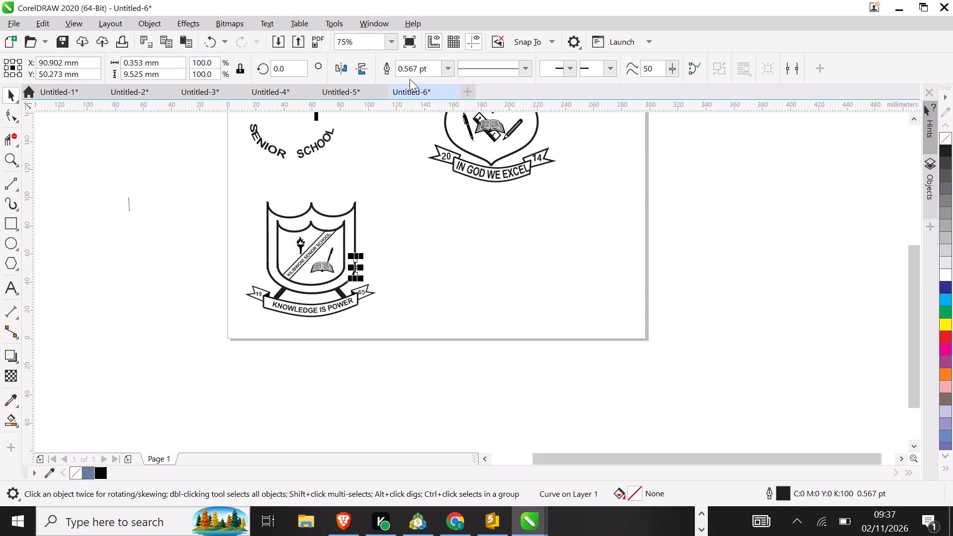
click(345, 67)
Mirror the remaining off-page line horizontally and move it onto the inner shield's lower-right edge, at about X 82.7, Y 54.5 mm.
drag(101, 184, 145, 217)
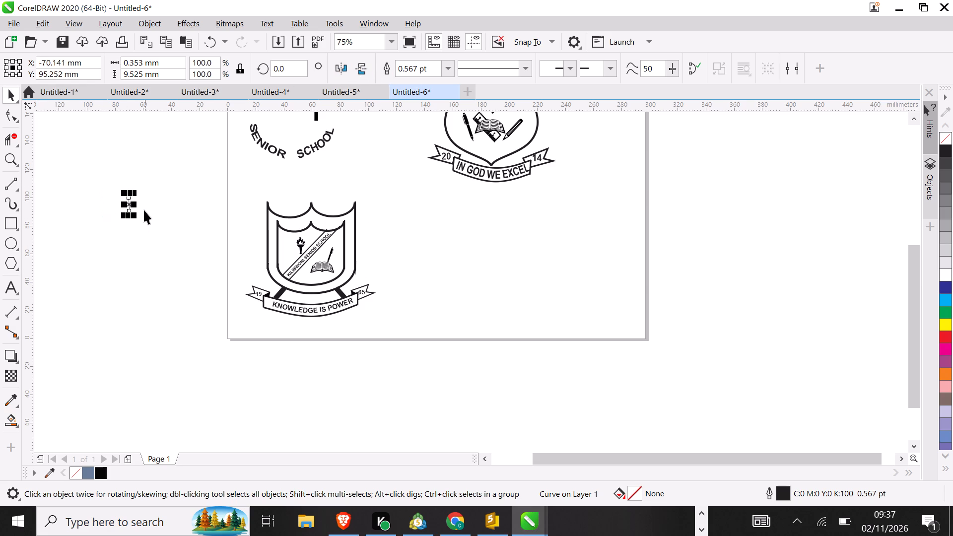
click(337, 69)
drag(126, 203, 323, 248)
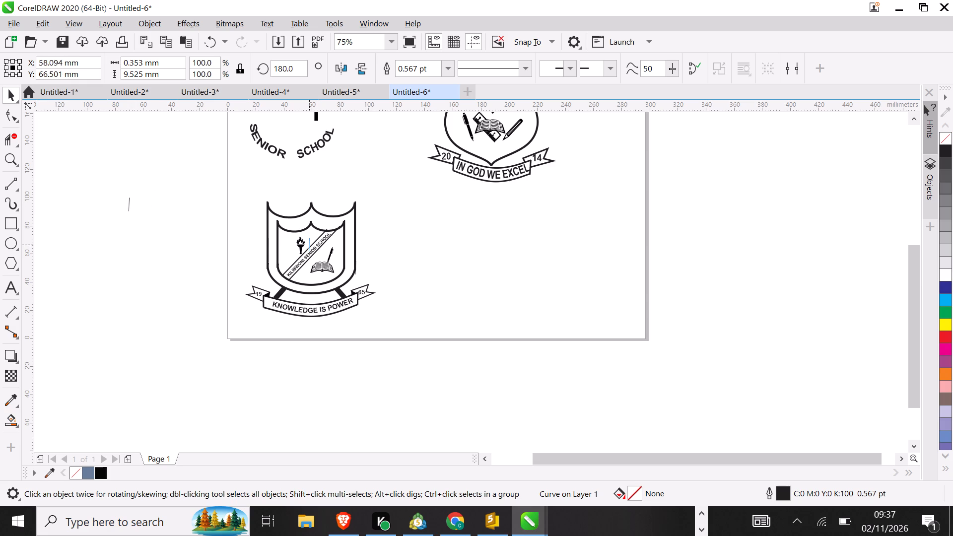
drag(323, 248, 344, 262)
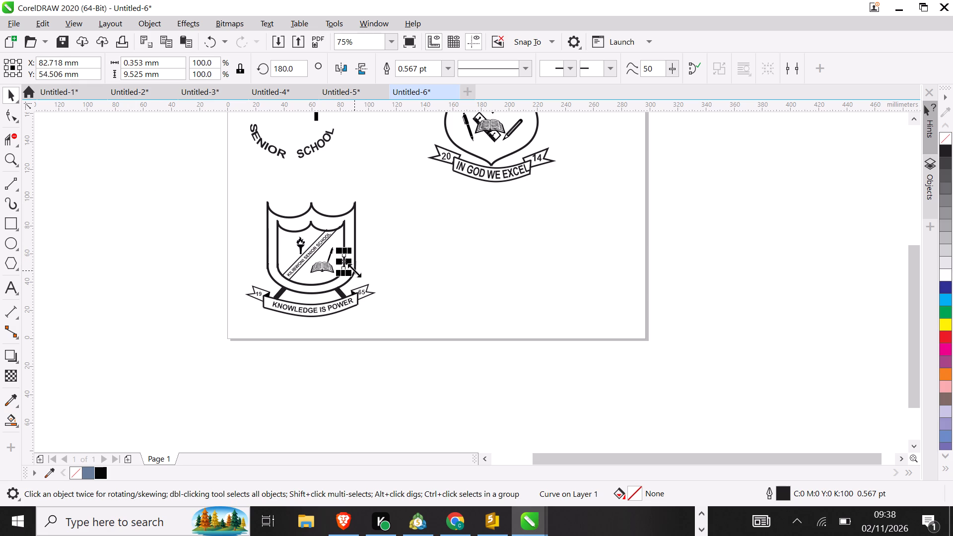
Nudge the short line on the outer shield's lower-right edge 0.3 mm inward, to about X 90.6 mm.
click(355, 271)
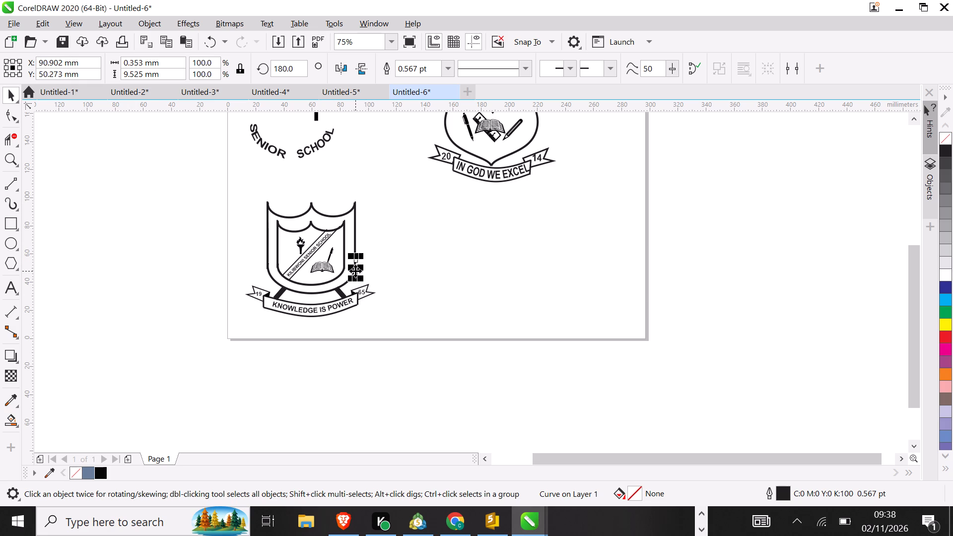
key(Left)
key(Left)
key(Left)
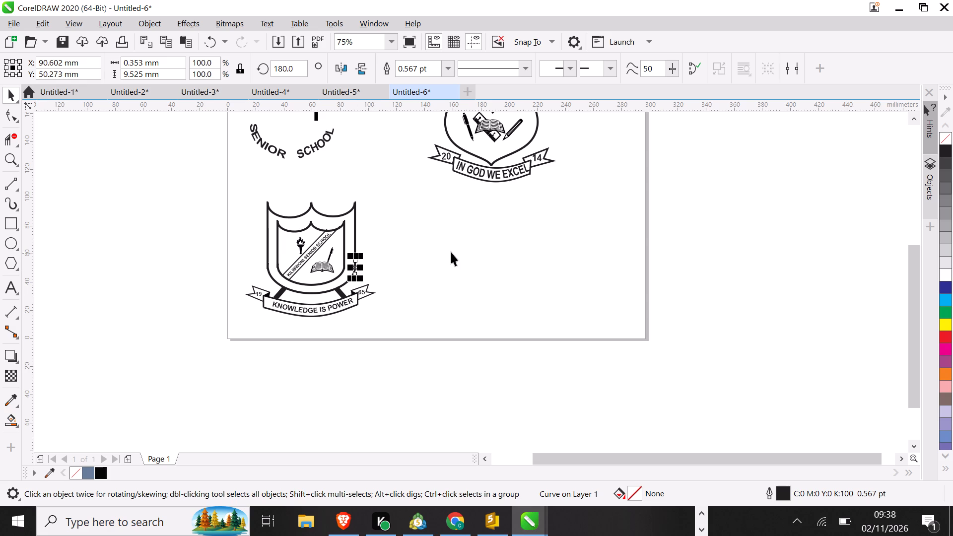
click(451, 252)
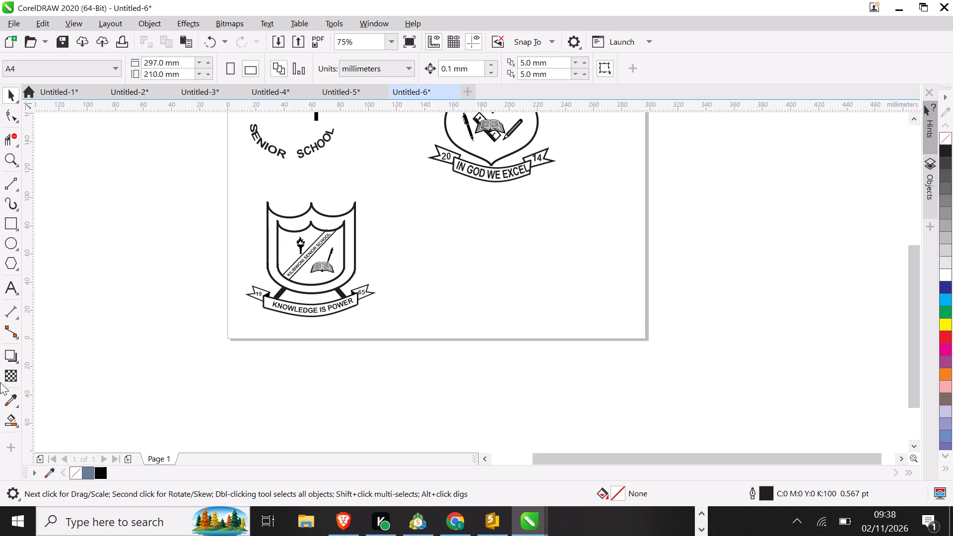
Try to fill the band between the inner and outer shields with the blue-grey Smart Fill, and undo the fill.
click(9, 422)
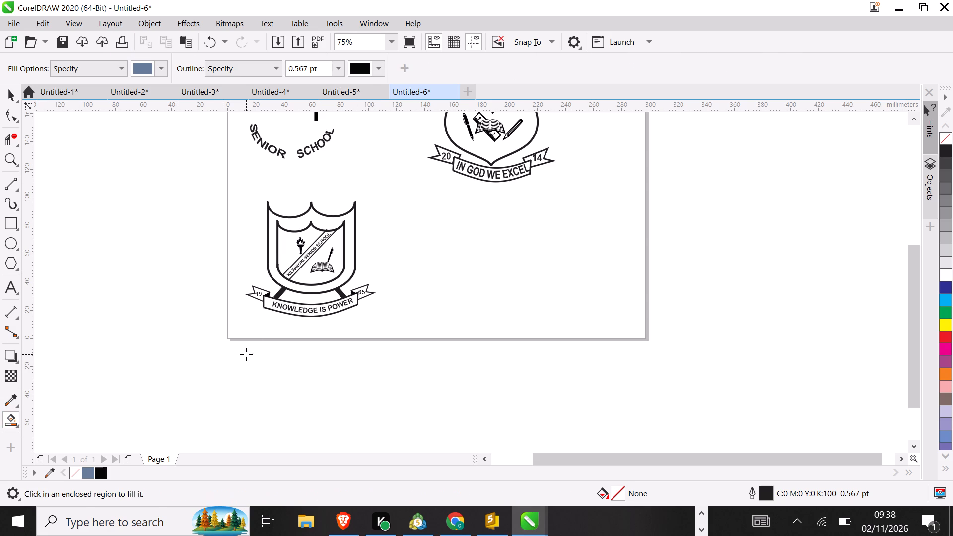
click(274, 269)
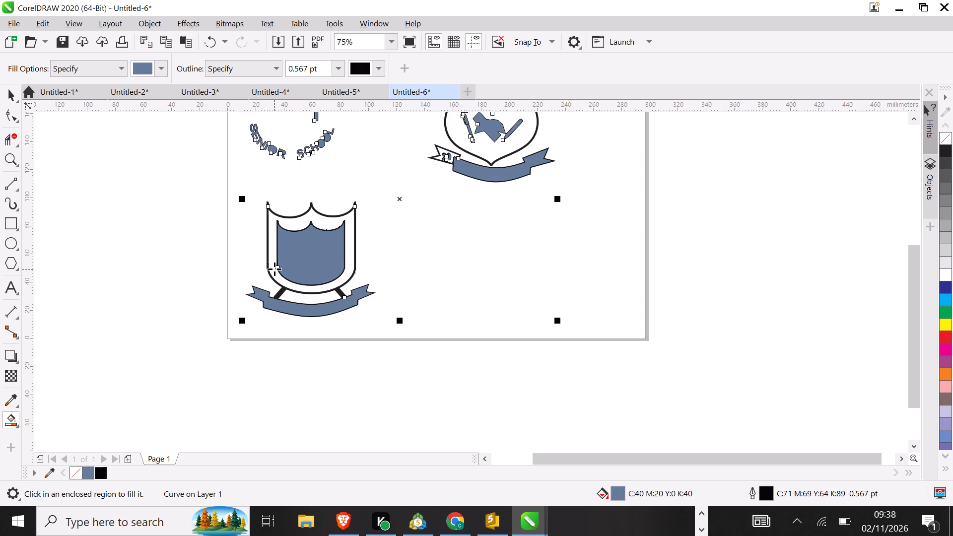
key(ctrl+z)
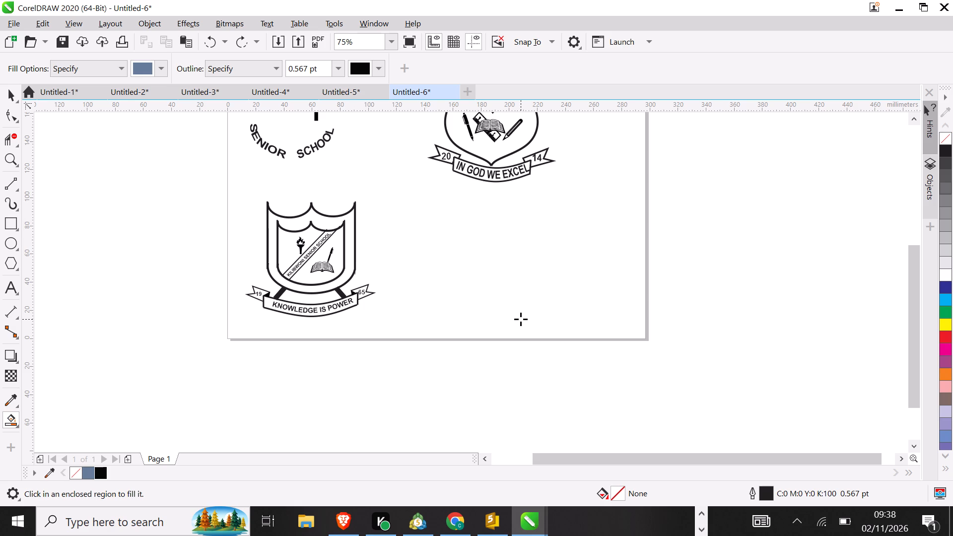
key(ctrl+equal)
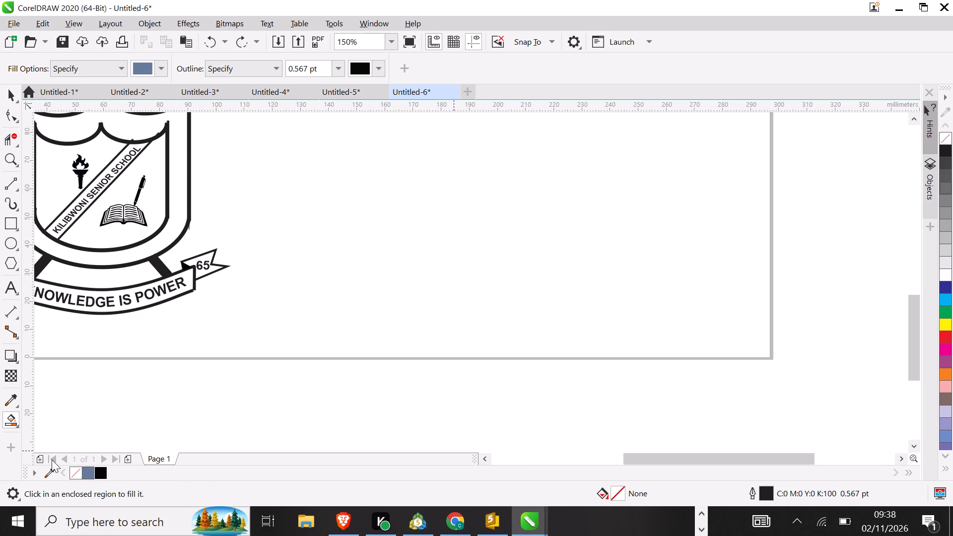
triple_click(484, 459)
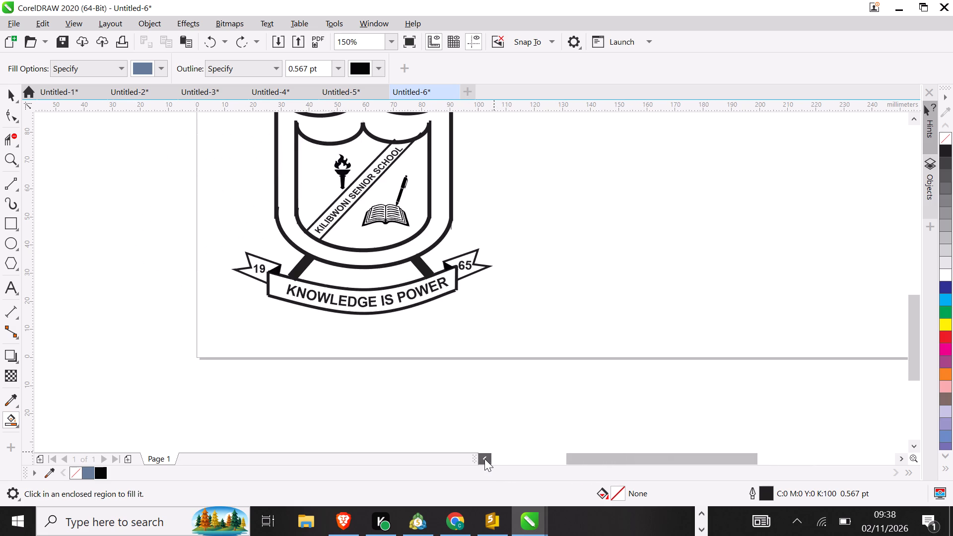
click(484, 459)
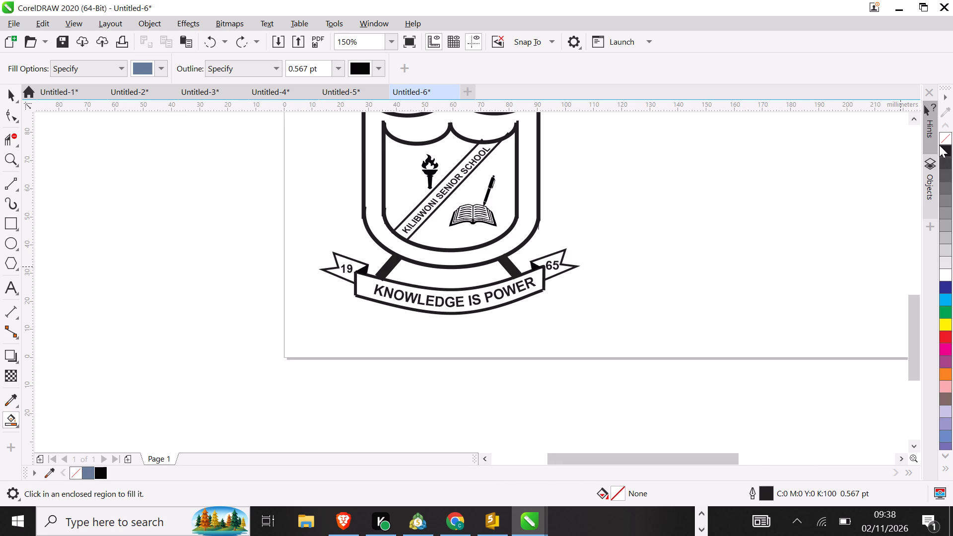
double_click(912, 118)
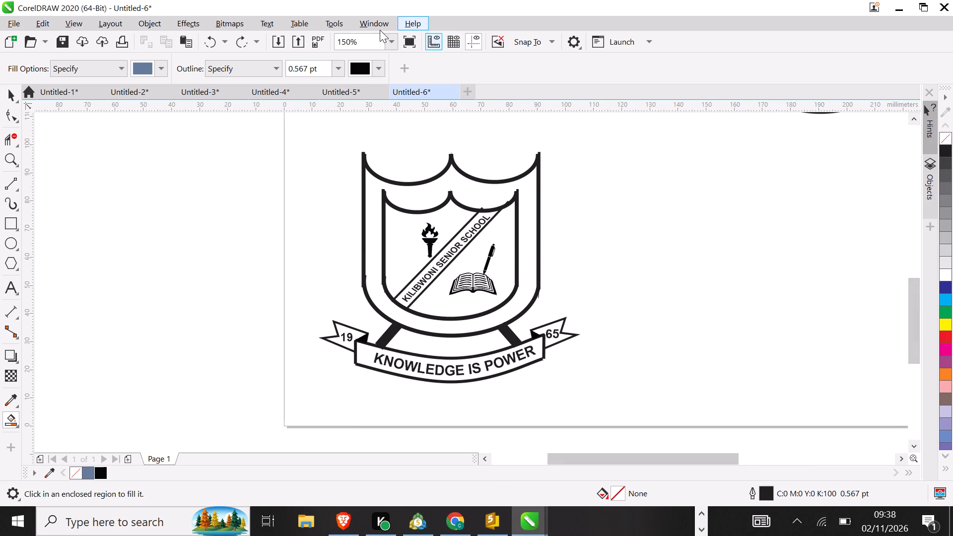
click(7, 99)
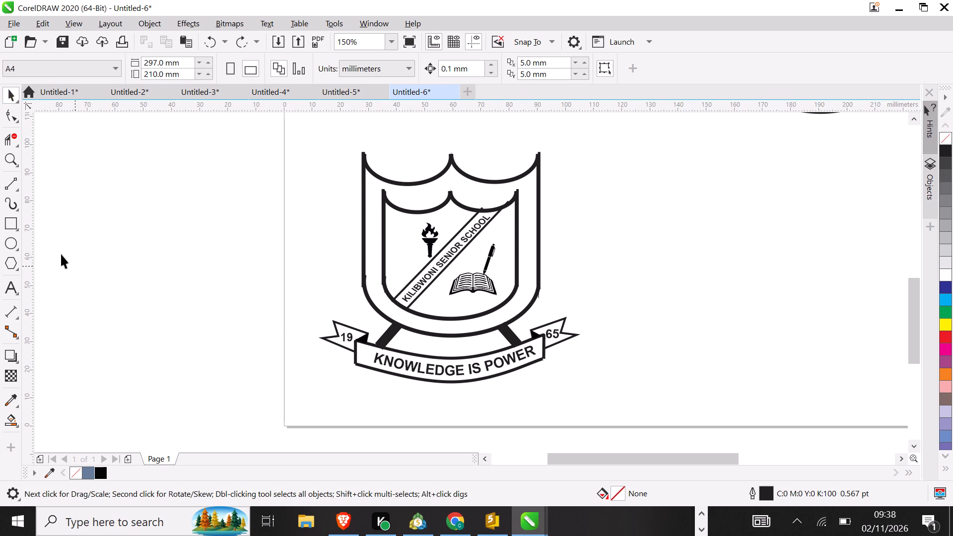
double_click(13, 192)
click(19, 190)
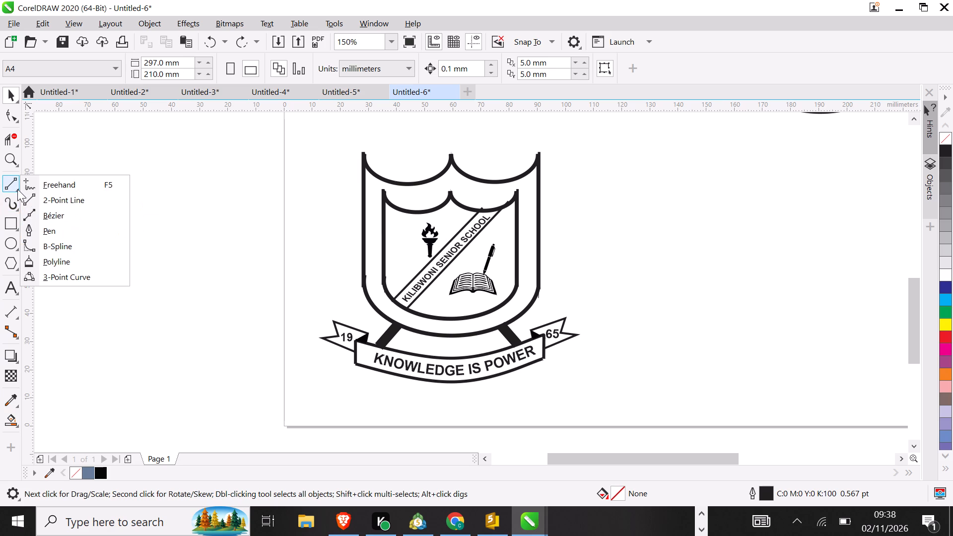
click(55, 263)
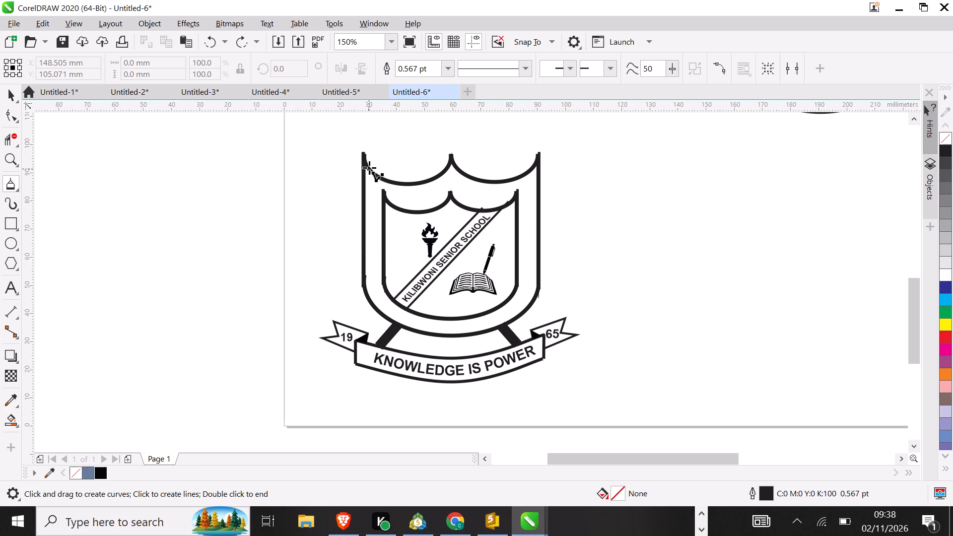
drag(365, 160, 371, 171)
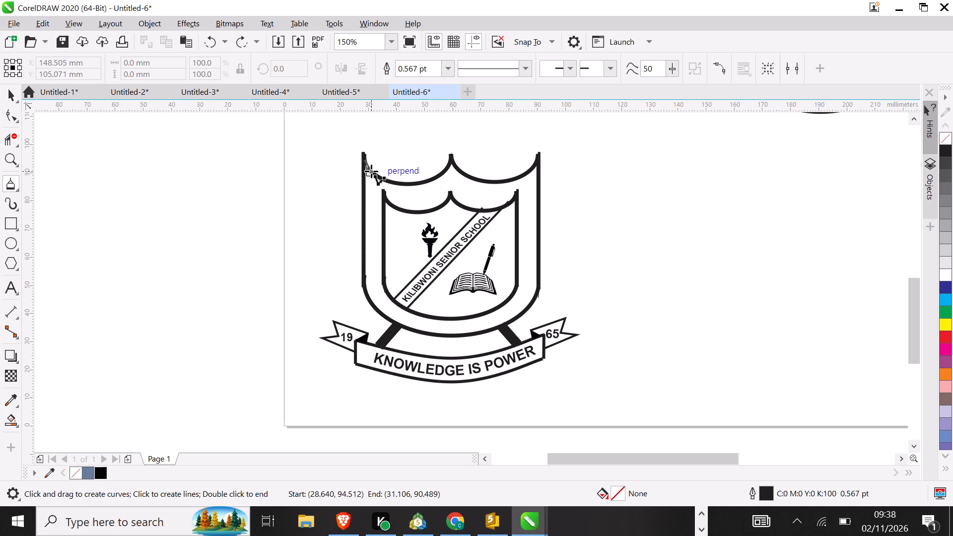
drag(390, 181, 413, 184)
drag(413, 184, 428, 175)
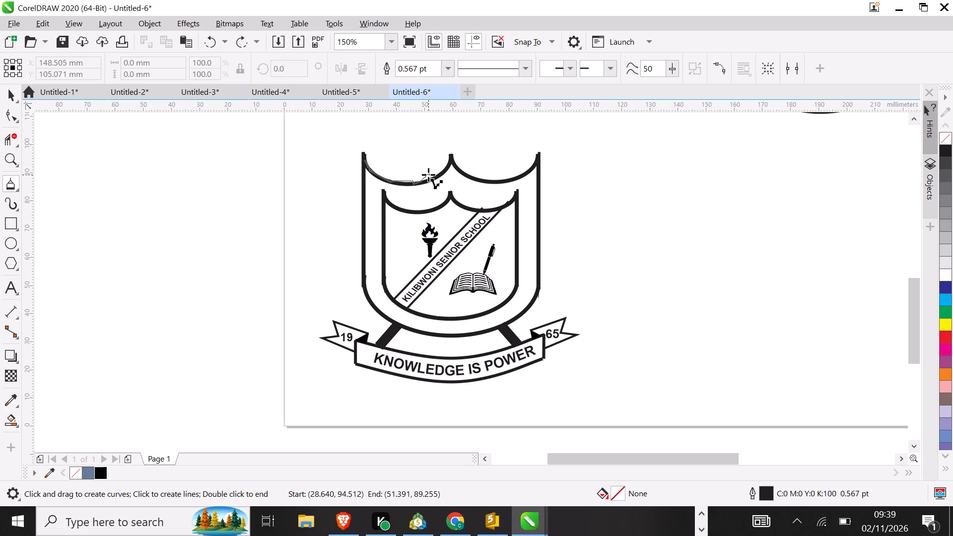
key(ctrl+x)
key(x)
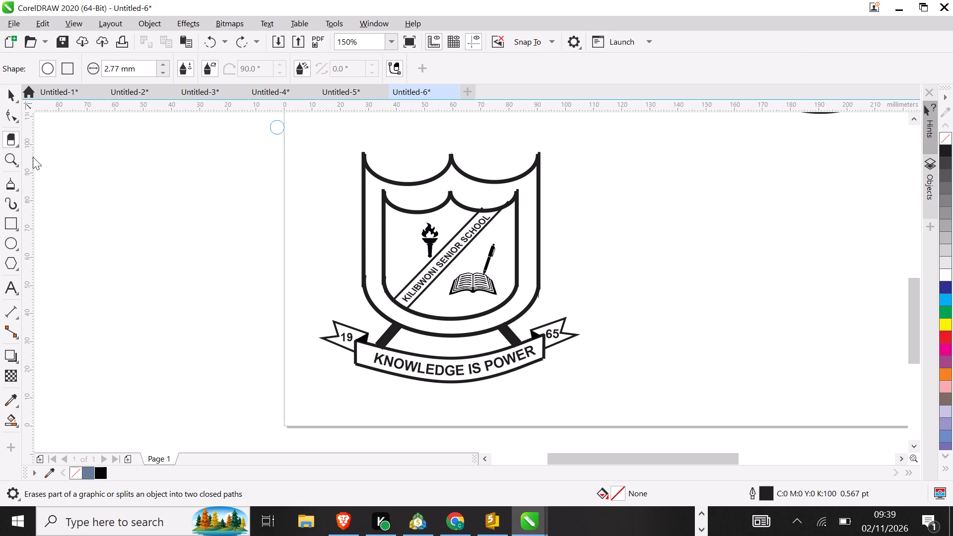
Trace a polyline over the outer shield's lower-left edge and bend, about 7 mm wide and 18.3 mm high.
click(14, 189)
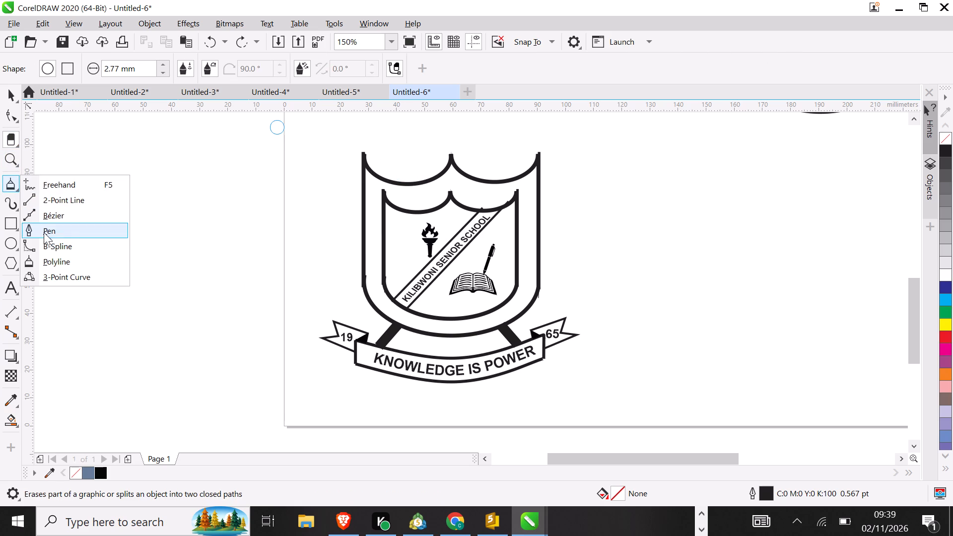
click(49, 259)
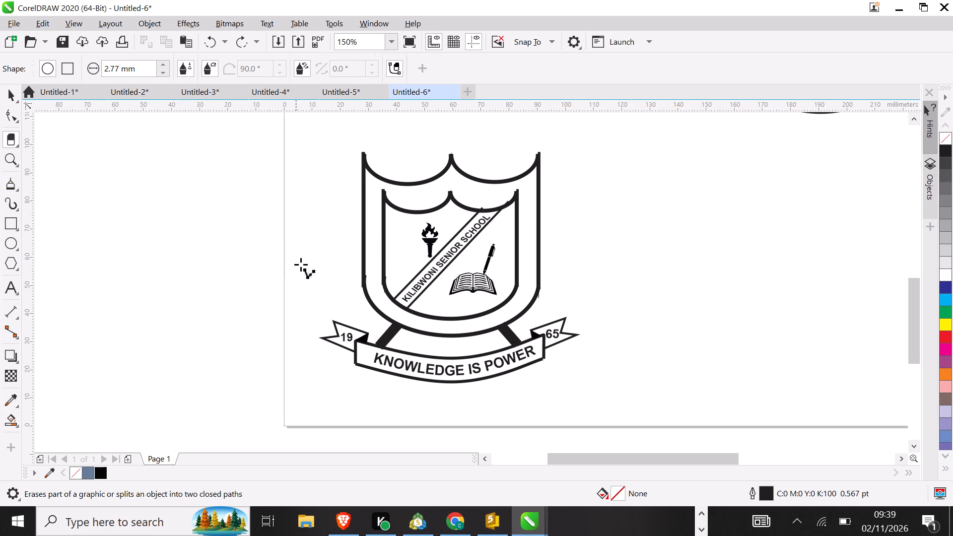
click(364, 264)
click(366, 288)
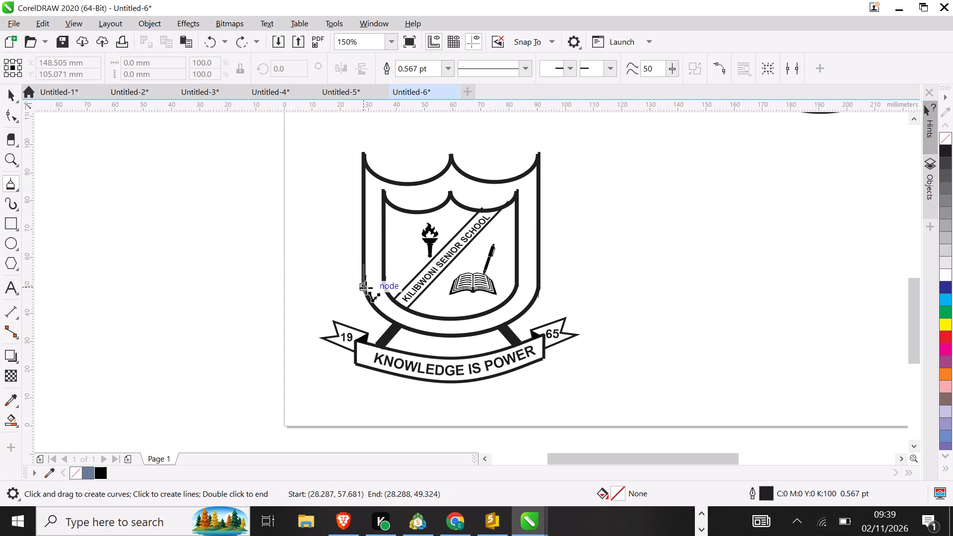
click(371, 299)
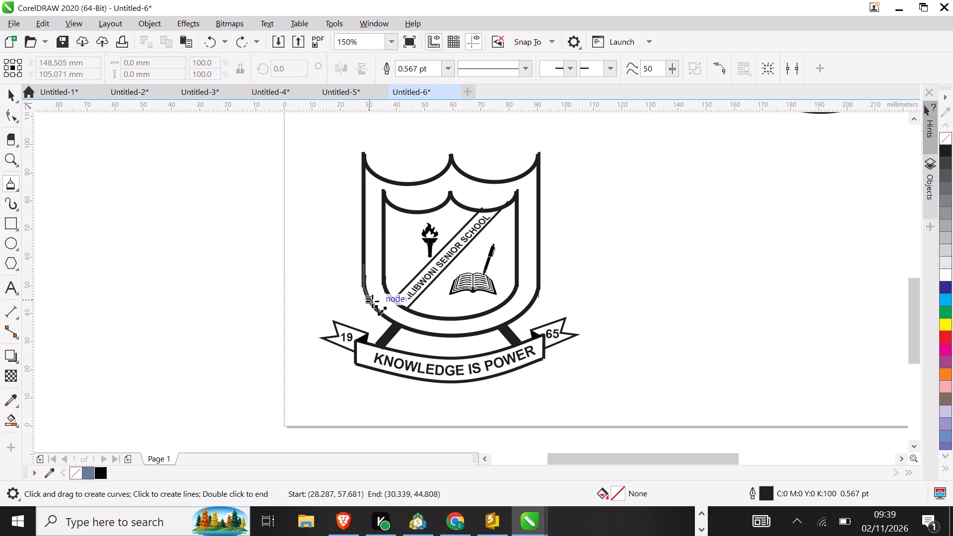
click(372, 301)
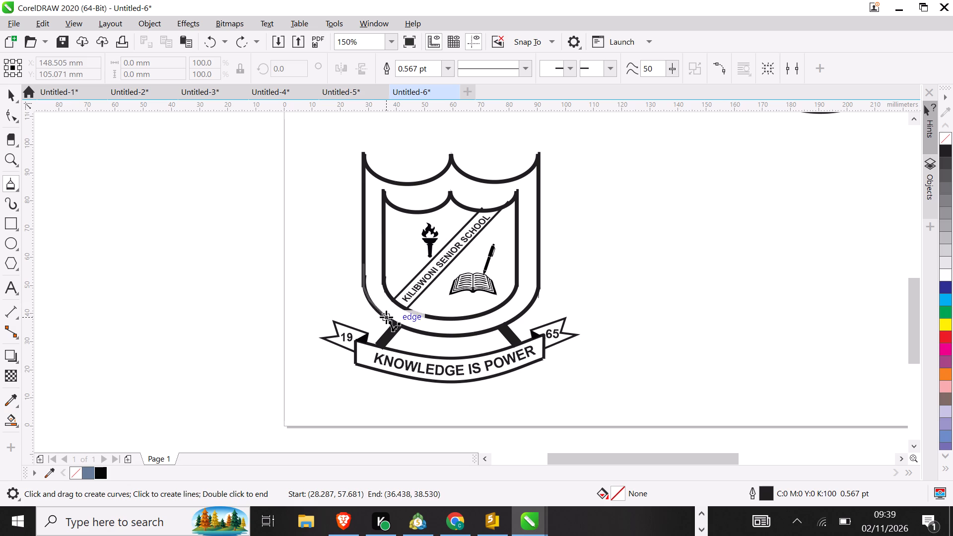
double_click(383, 315)
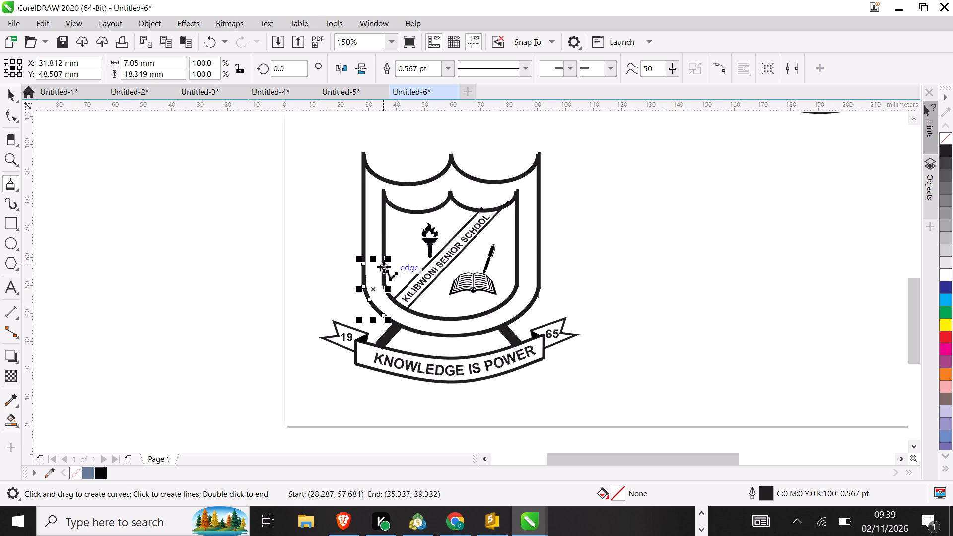
Trace a polyline over the inner shield's lower-left edge and bend, about 5.5 mm wide and 13.8 mm high.
drag(384, 264, 384, 278)
click(385, 285)
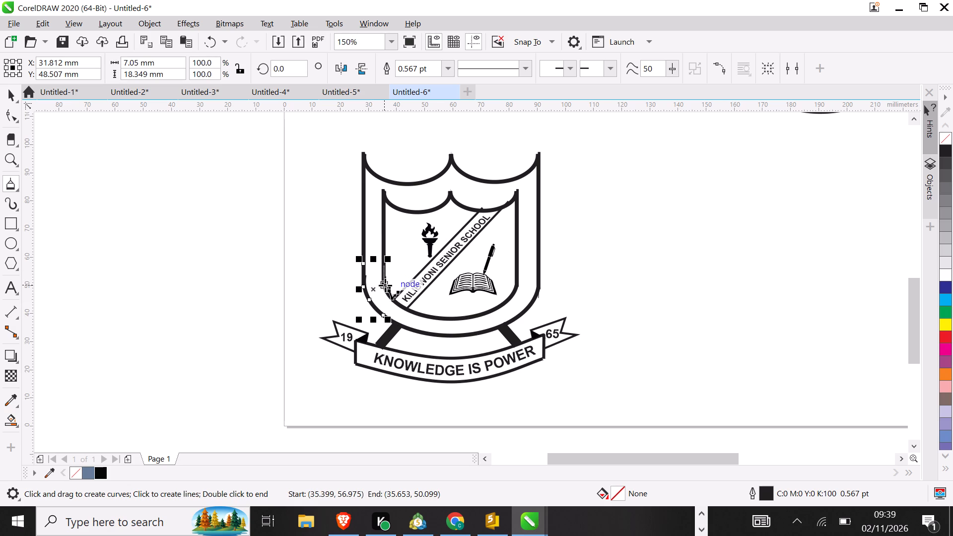
click(392, 297)
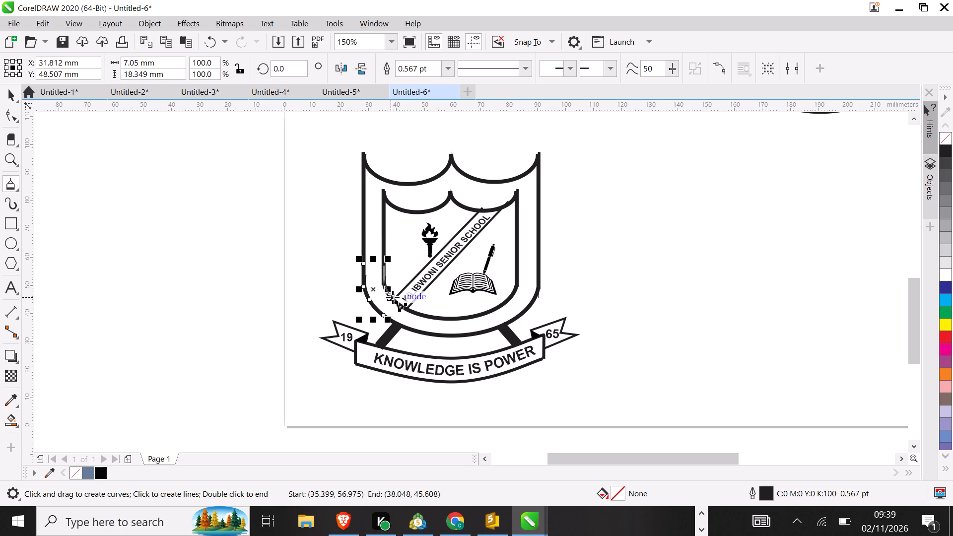
double_click(400, 303)
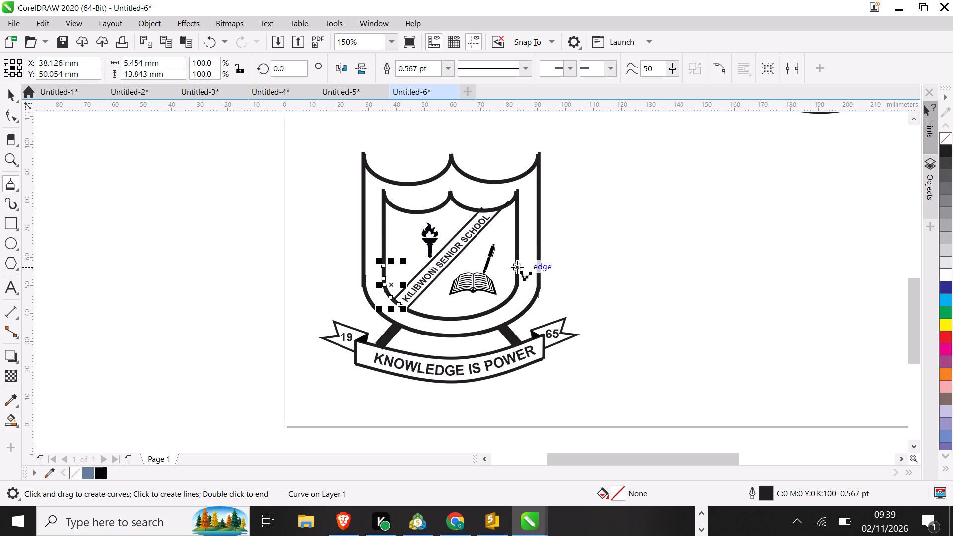
Trace a polyline over the inner shield's lower-right edge, about 0.9 mm wide and 10.2 mm high.
click(517, 267)
click(519, 283)
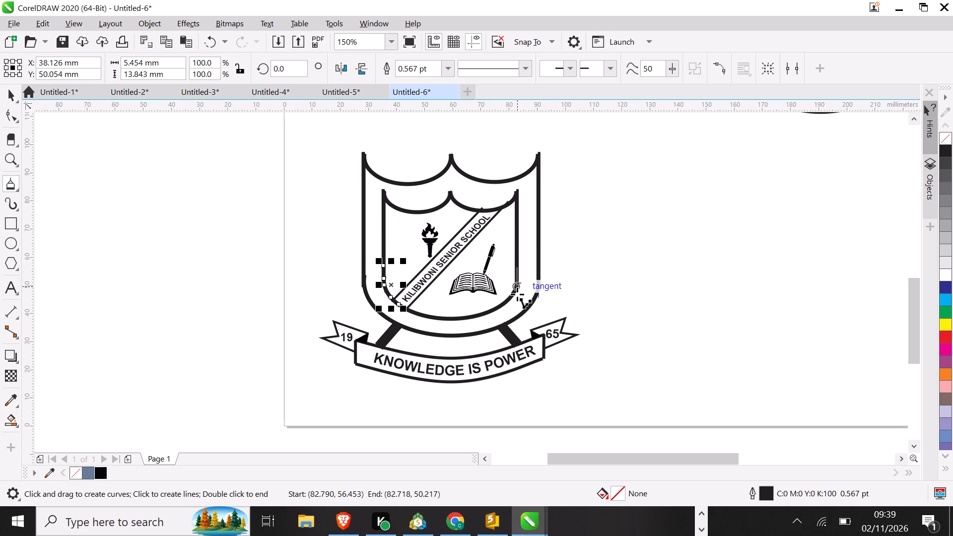
double_click(514, 296)
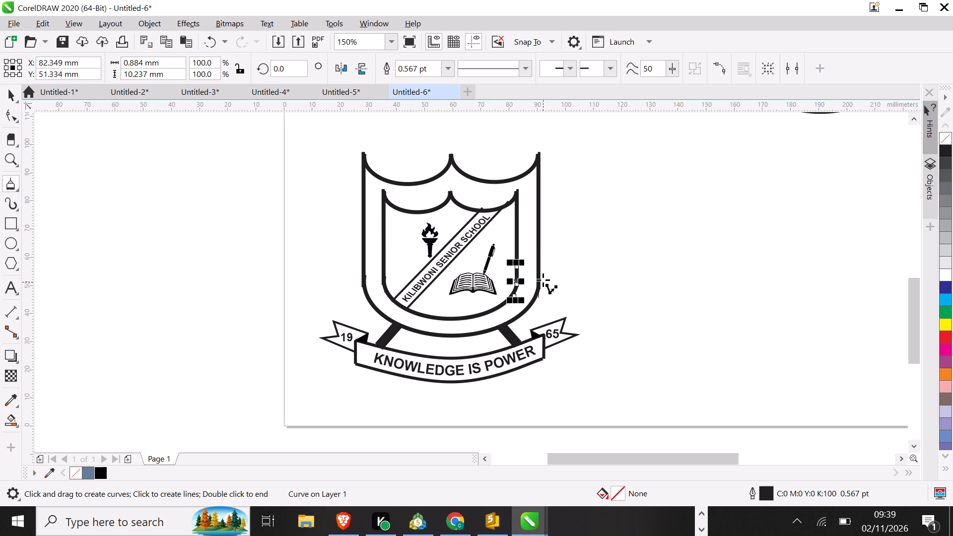
Trace a polyline over the outer shield's lower-right edge and bend, about 3.1 mm wide and 10.6 mm high.
click(539, 275)
click(538, 296)
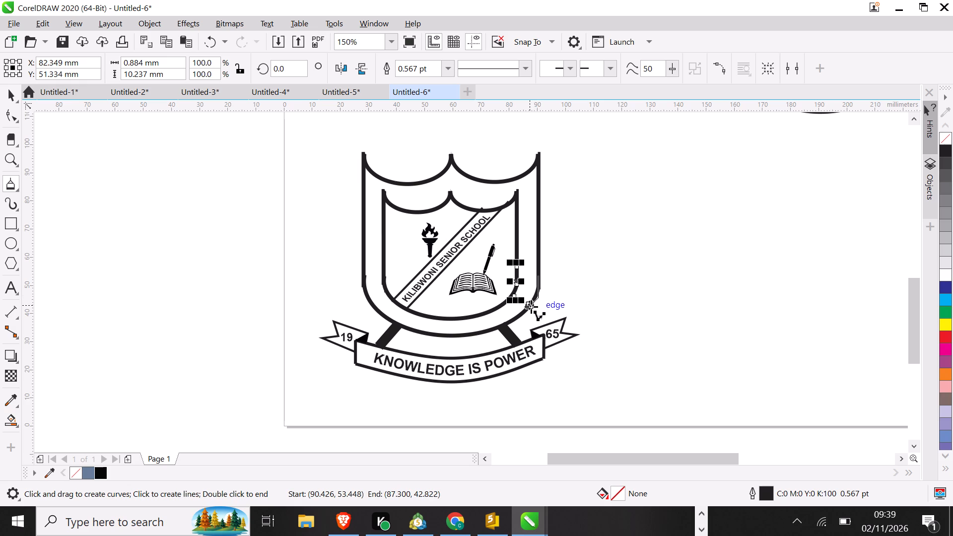
double_click(531, 307)
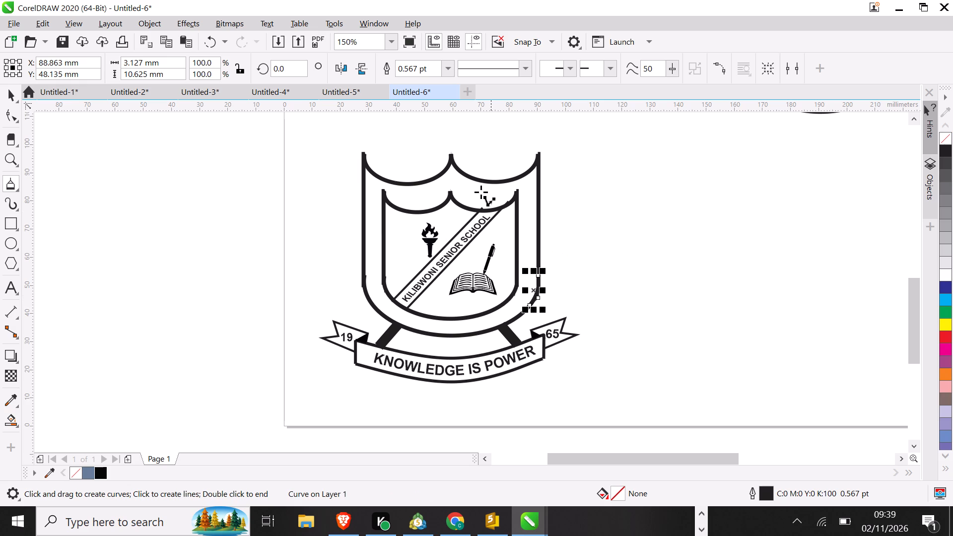
Draw a short polyline over the inner shield's left edge at its upper corner, about 5.7 mm high.
click(384, 199)
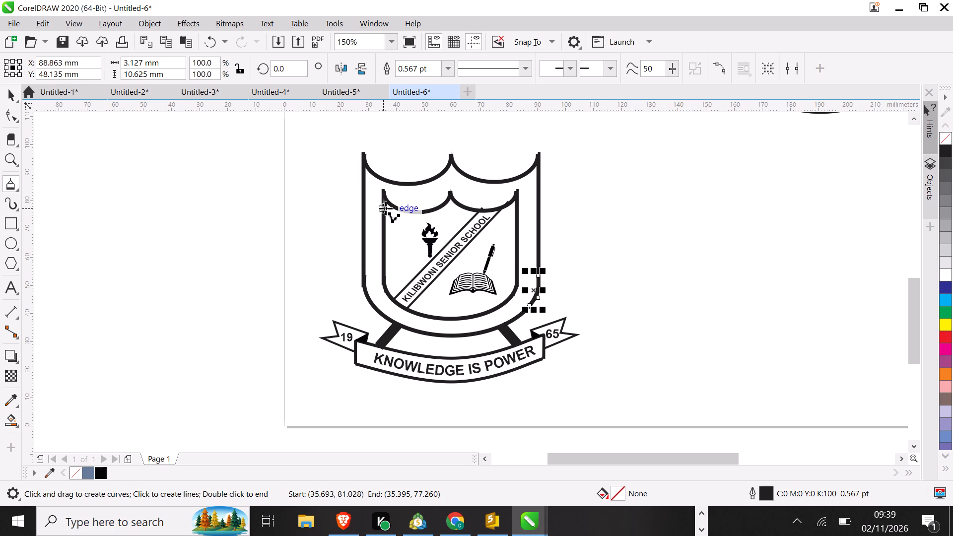
click(386, 214)
click(384, 196)
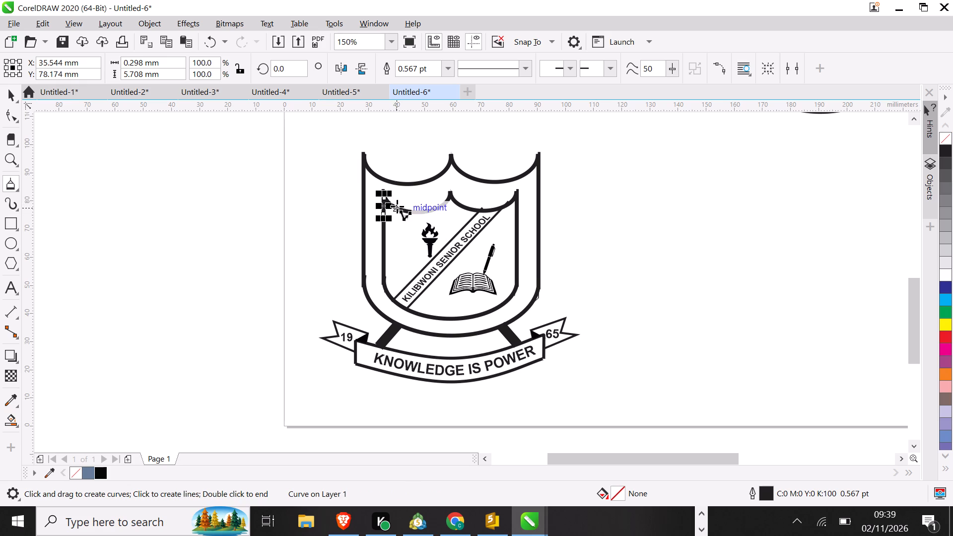
Trace a polyline from the outer shield's top centre peak along the right scallop and down the right edge, about 32 by 17 mm.
click(448, 165)
click(450, 155)
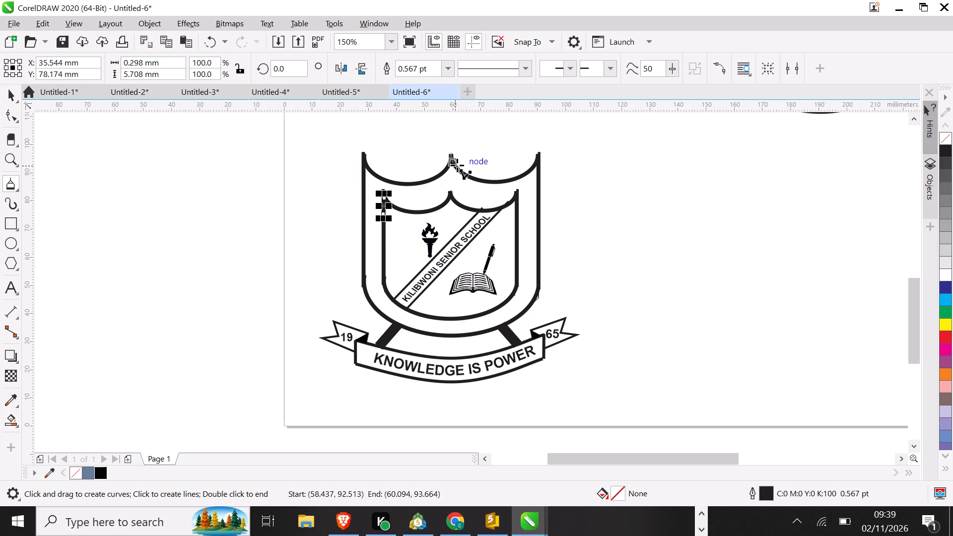
click(459, 166)
click(468, 172)
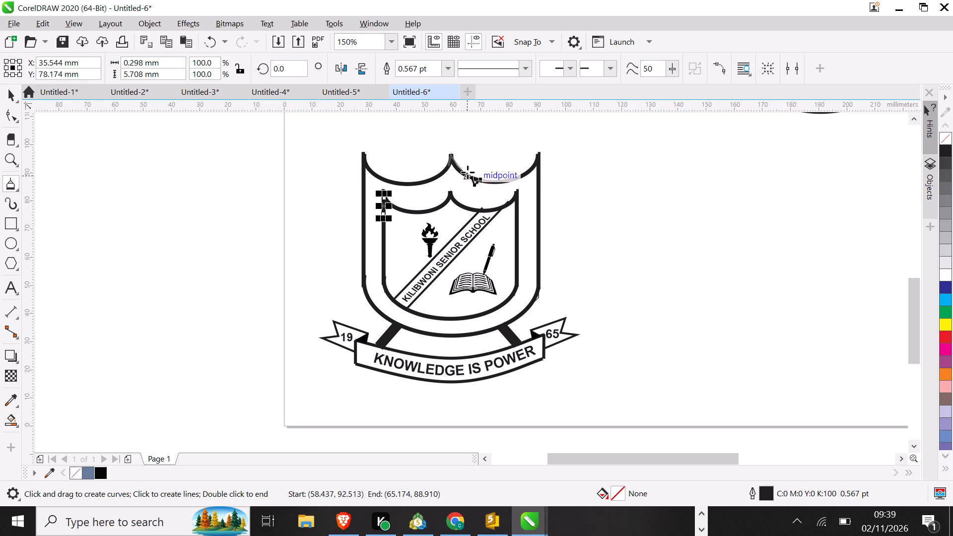
click(502, 183)
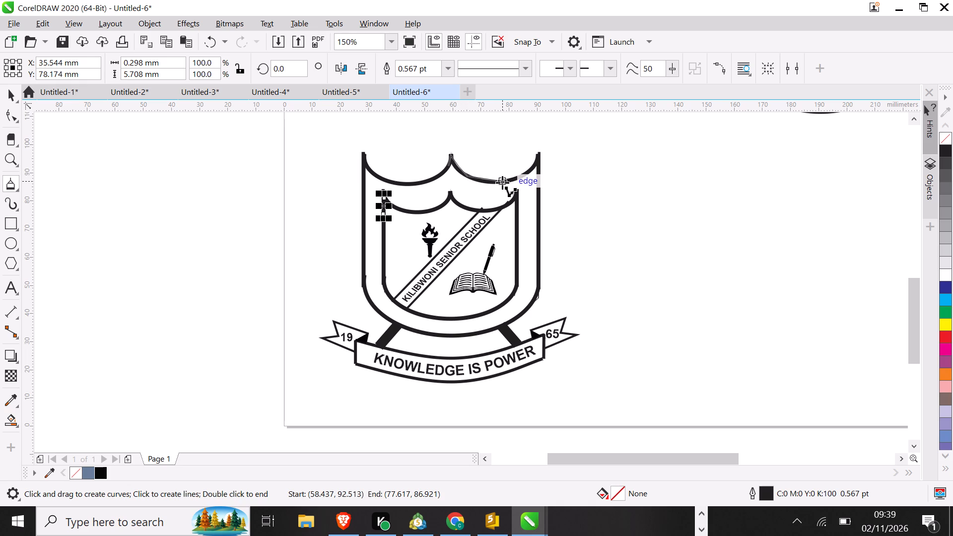
click(524, 173)
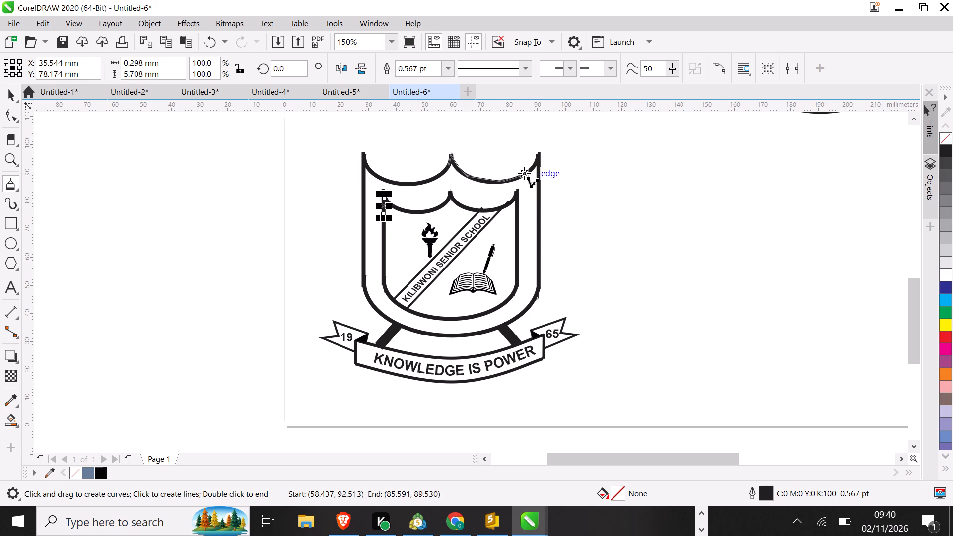
click(538, 159)
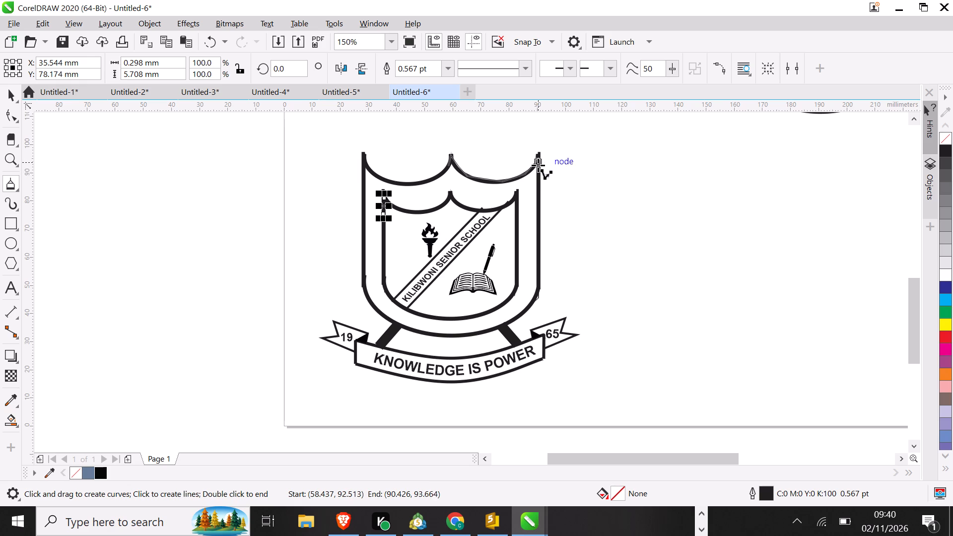
click(538, 172)
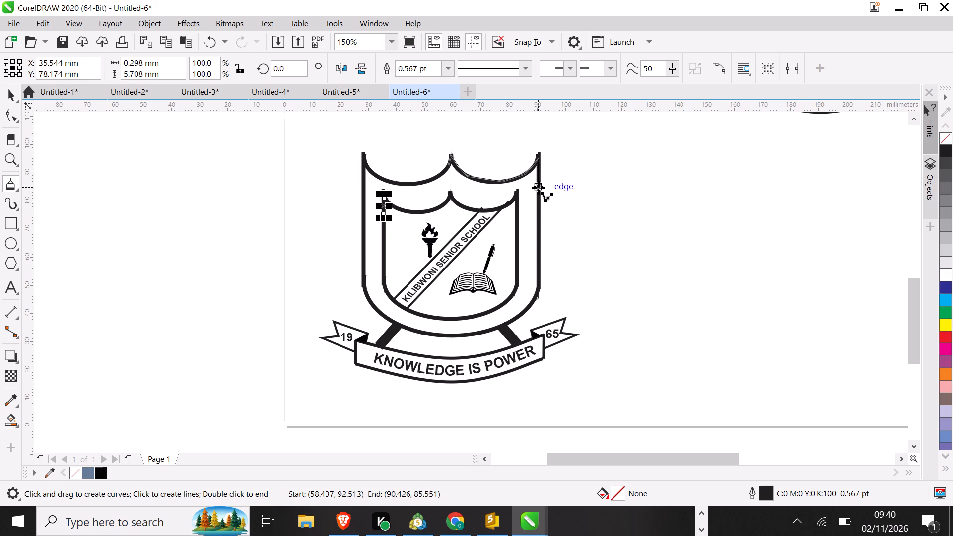
click(539, 188)
click(539, 188)
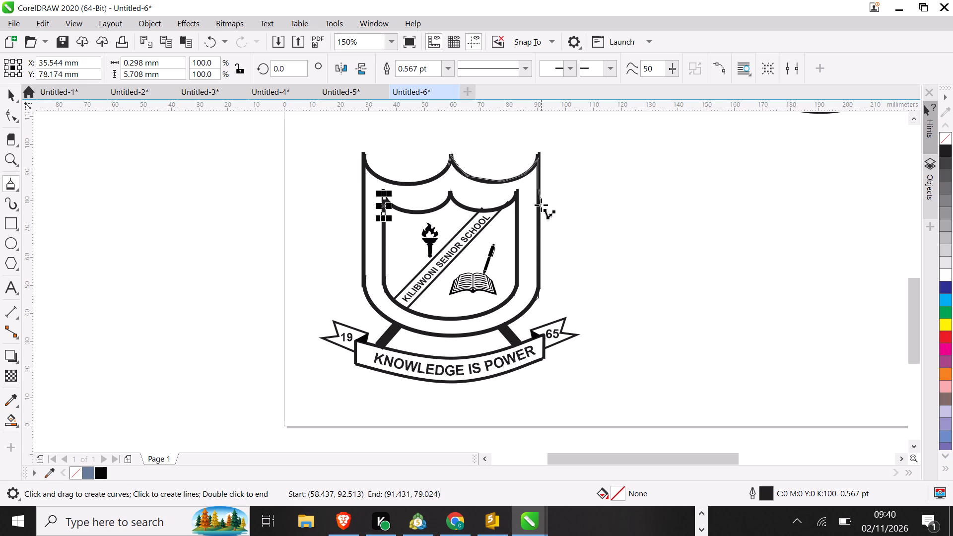
double_click(541, 203)
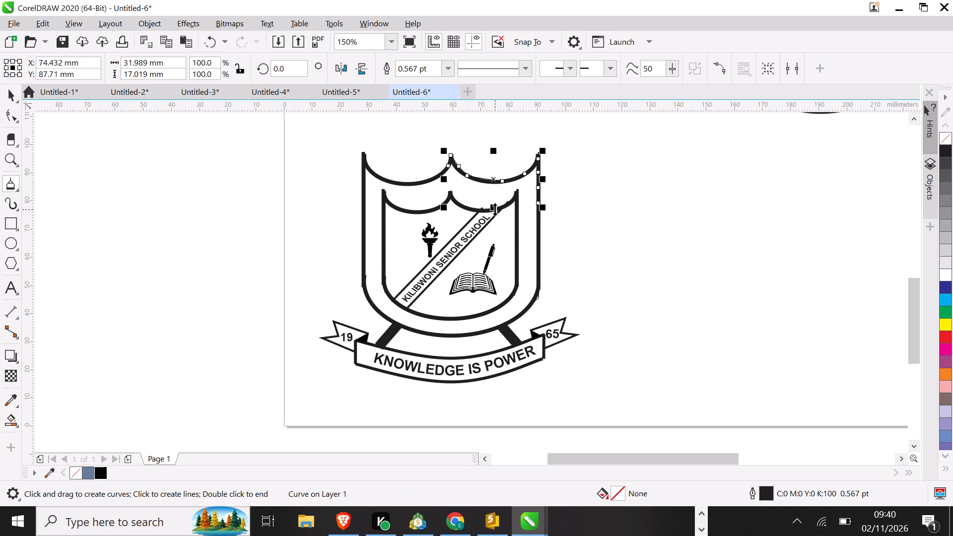
Trace a polyline from the inner shield's upper left edge along both top scallops to its upper-right corner.
click(384, 211)
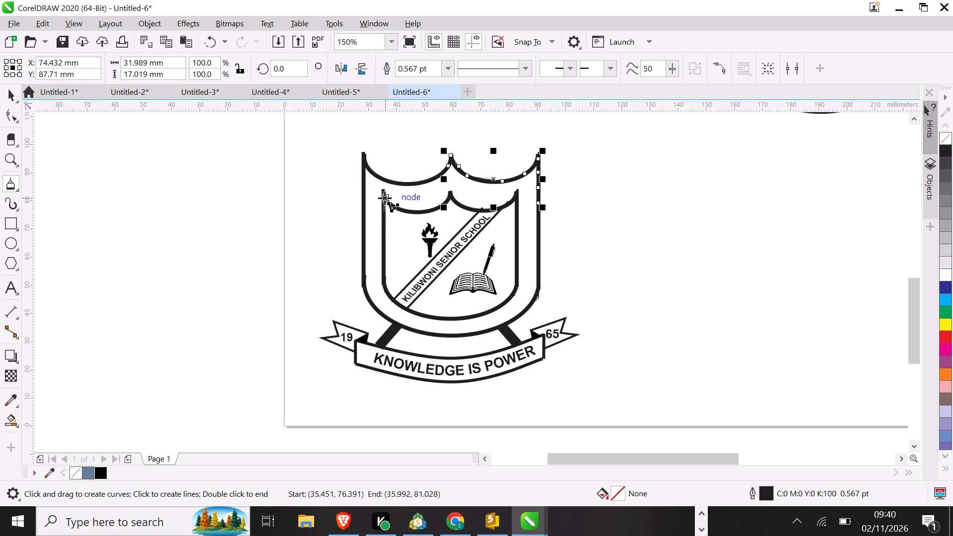
click(385, 198)
click(401, 209)
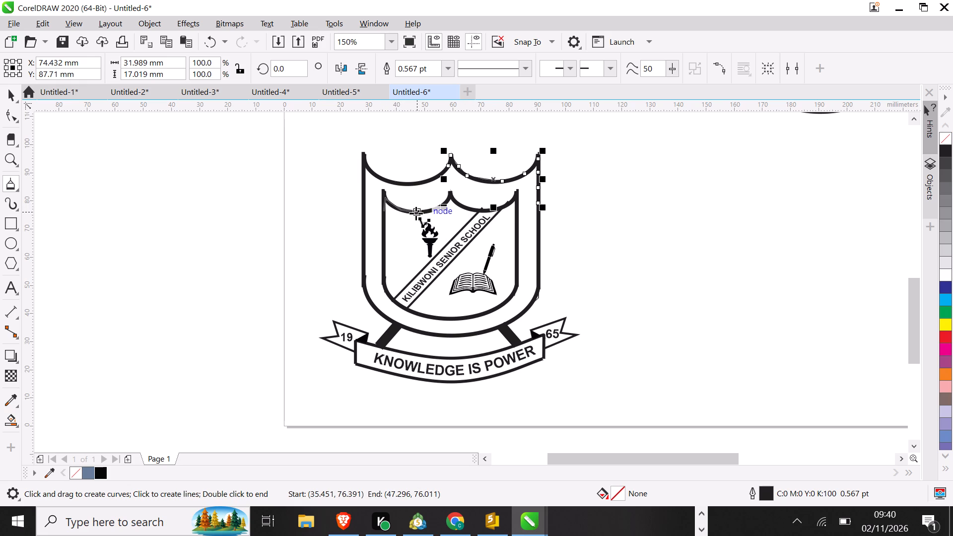
click(417, 213)
click(433, 210)
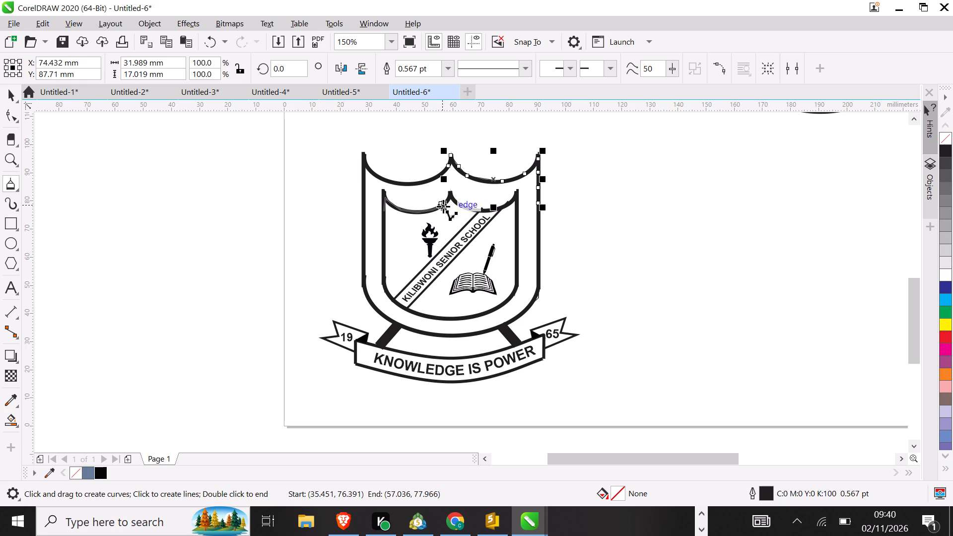
click(443, 206)
click(451, 195)
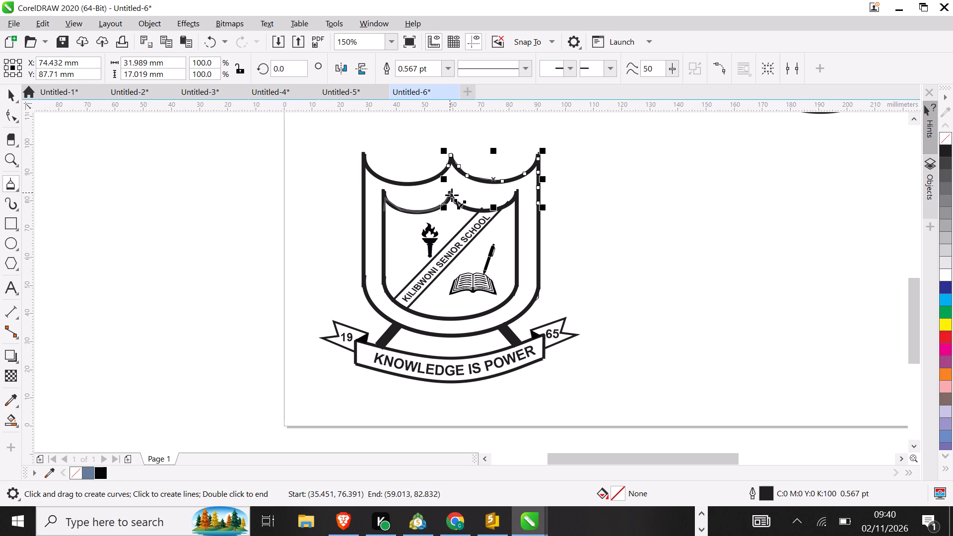
click(457, 206)
click(472, 212)
click(486, 210)
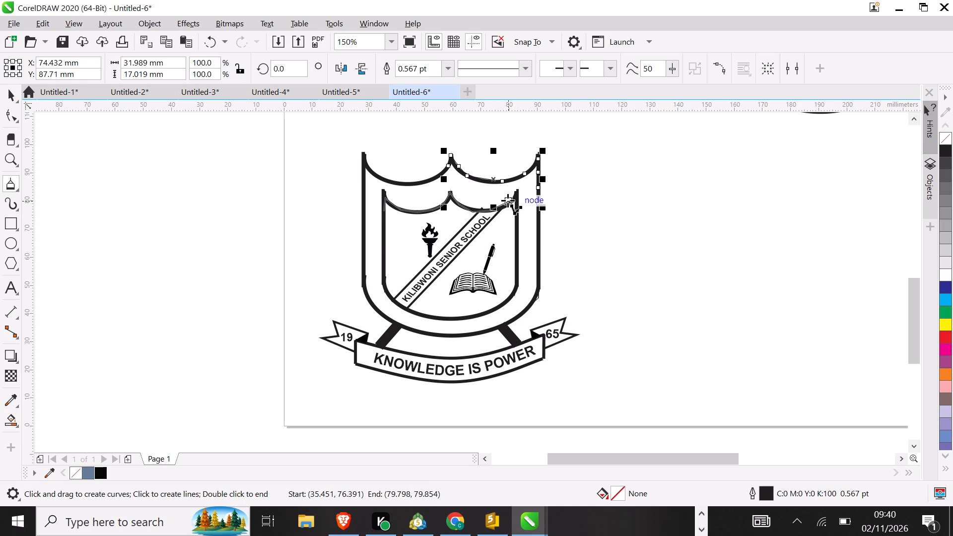
click(508, 203)
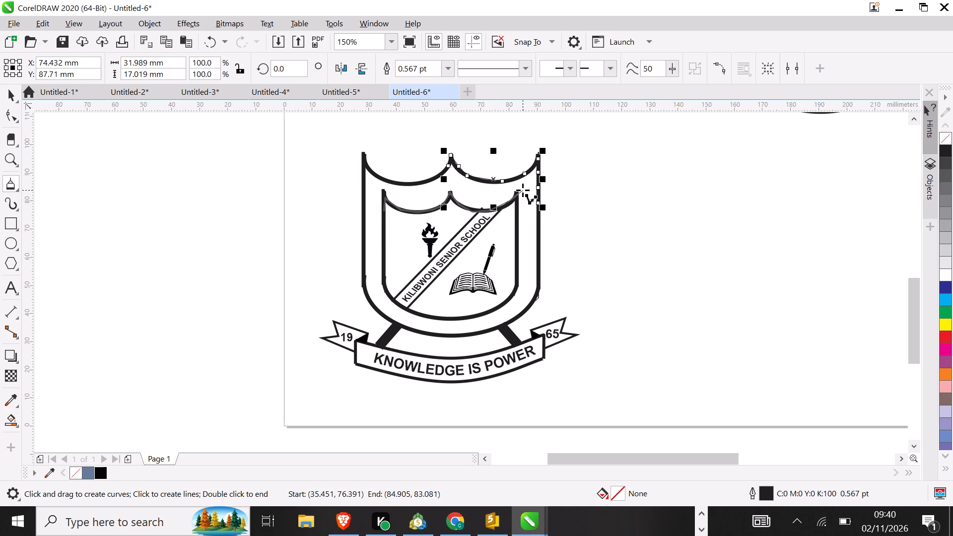
click(515, 192)
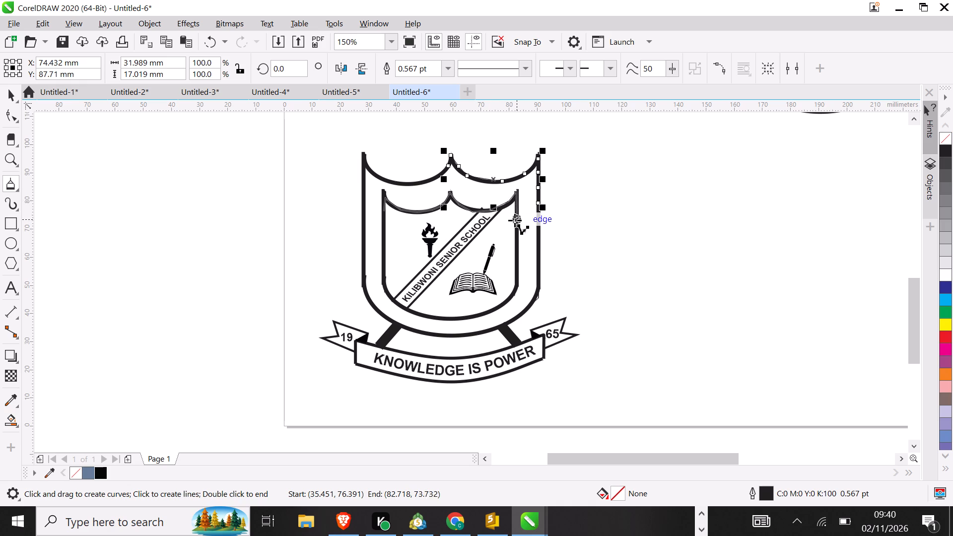
Continue the polyline down the inner shield's right edge, around the bottom and up the left edge, finishing it about 47.3 by 45.2 mm.
click(515, 220)
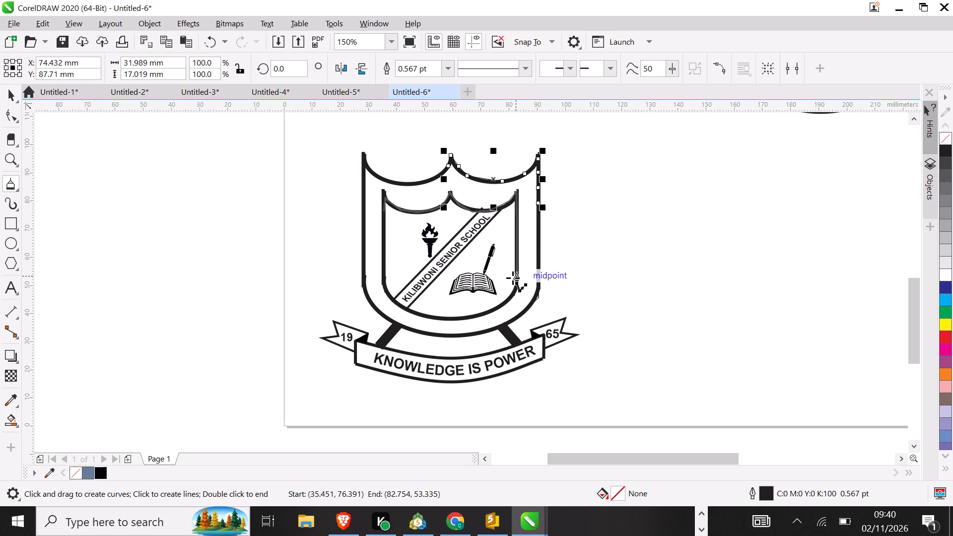
click(514, 281)
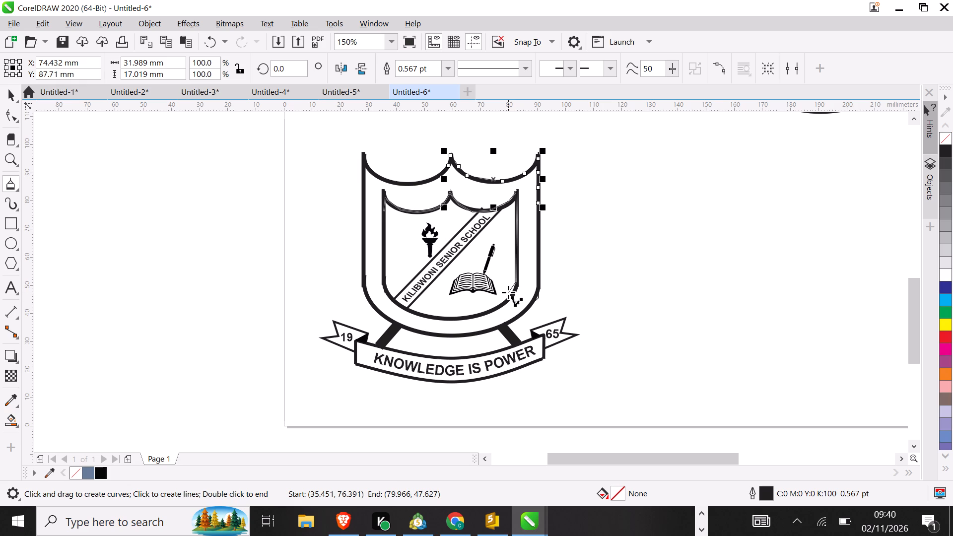
click(509, 296)
click(484, 314)
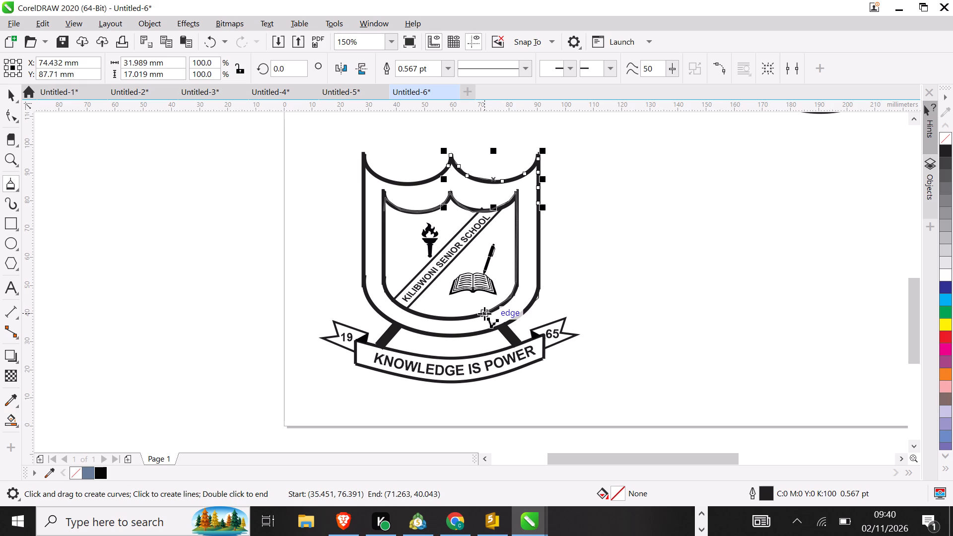
click(449, 320)
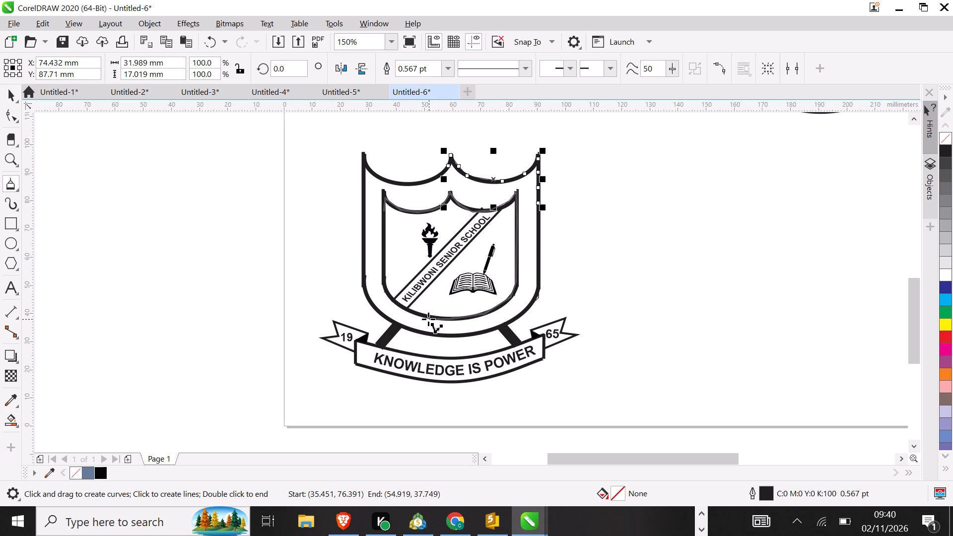
click(422, 317)
click(398, 307)
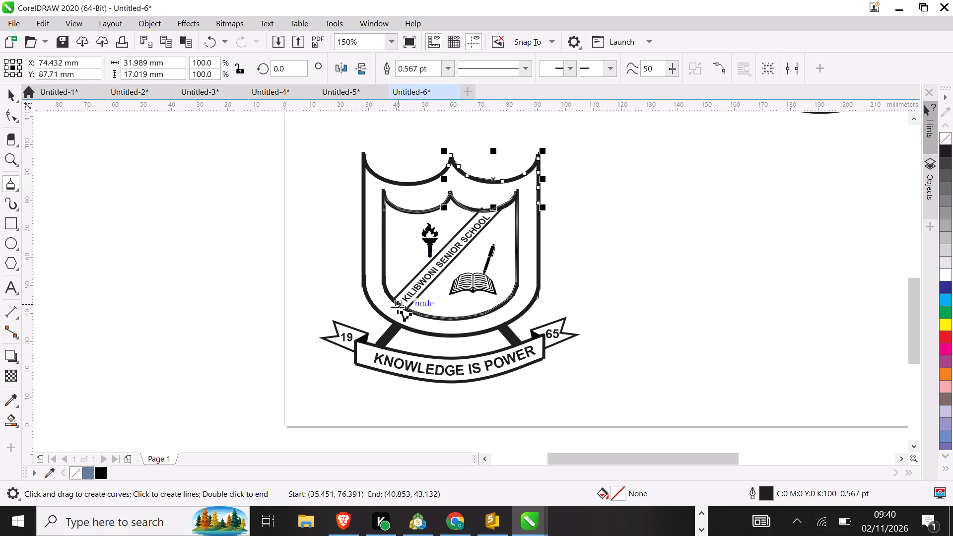
click(380, 285)
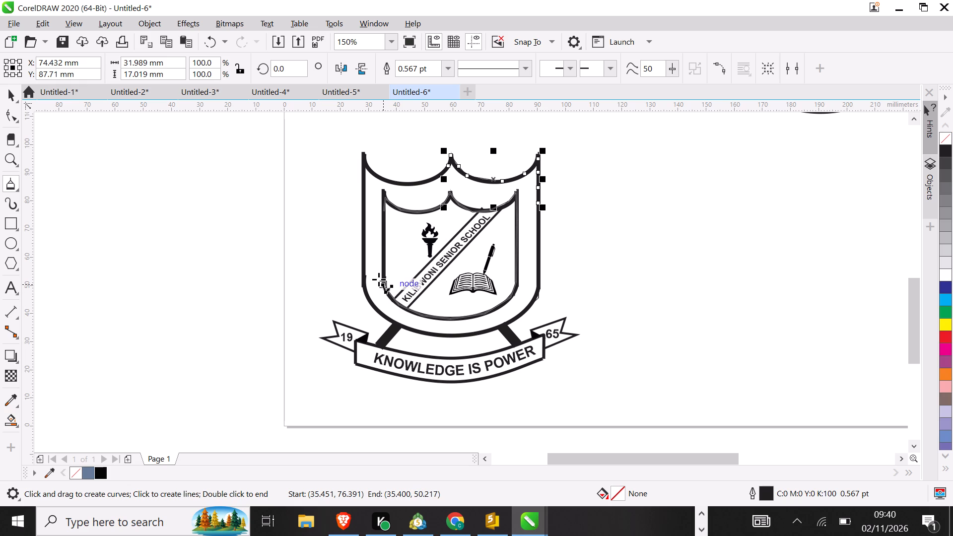
double_click(382, 206)
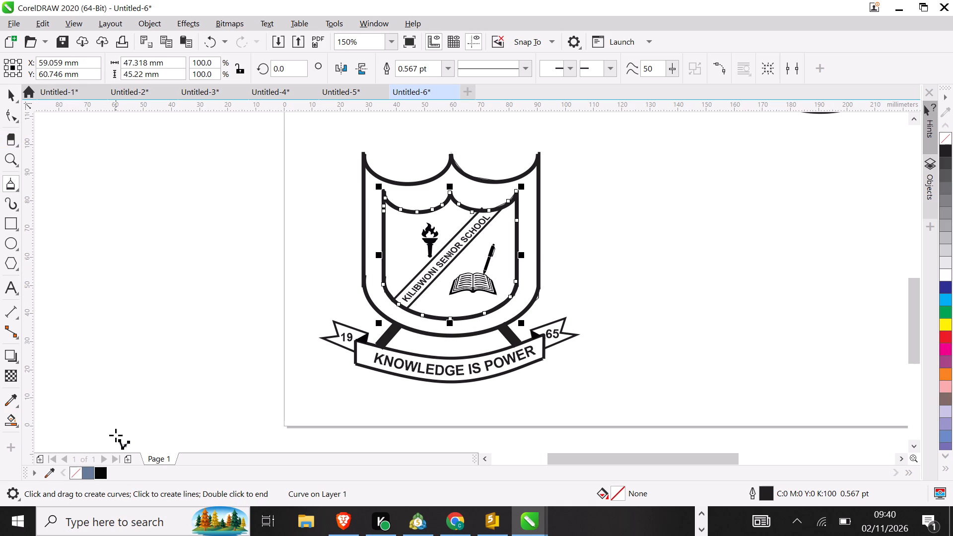
Give the inner shield's traced polyline the near-black fill C71 M69 Y64 K89.
click(98, 476)
scroll(91, 368, left, 1)
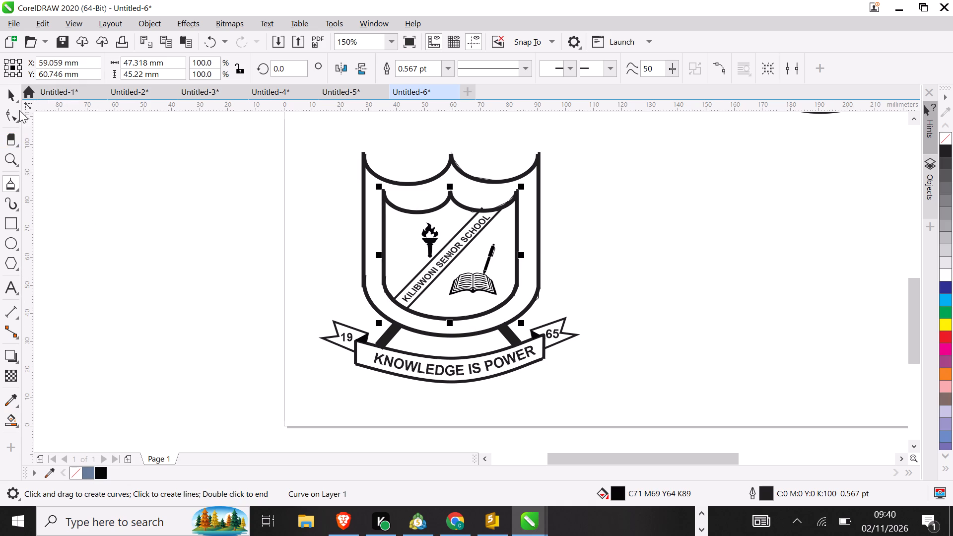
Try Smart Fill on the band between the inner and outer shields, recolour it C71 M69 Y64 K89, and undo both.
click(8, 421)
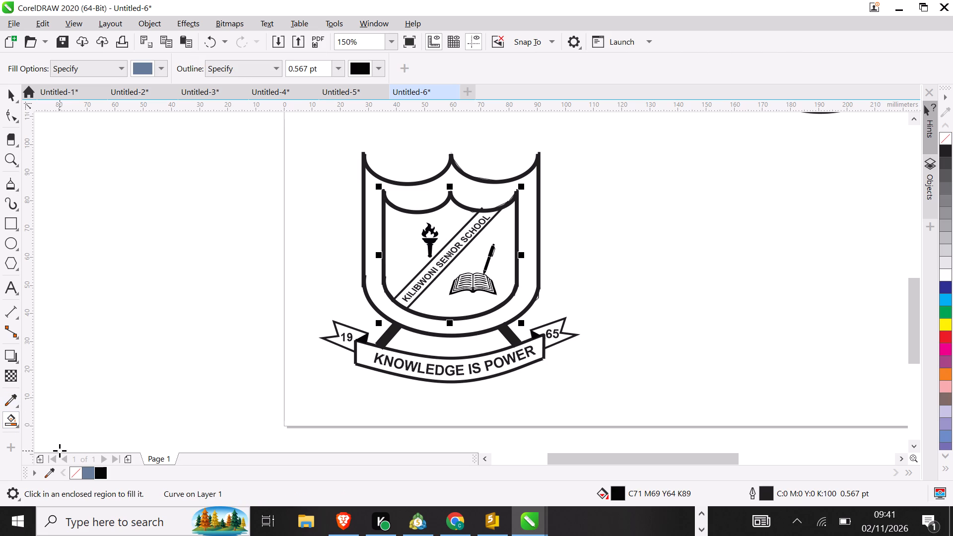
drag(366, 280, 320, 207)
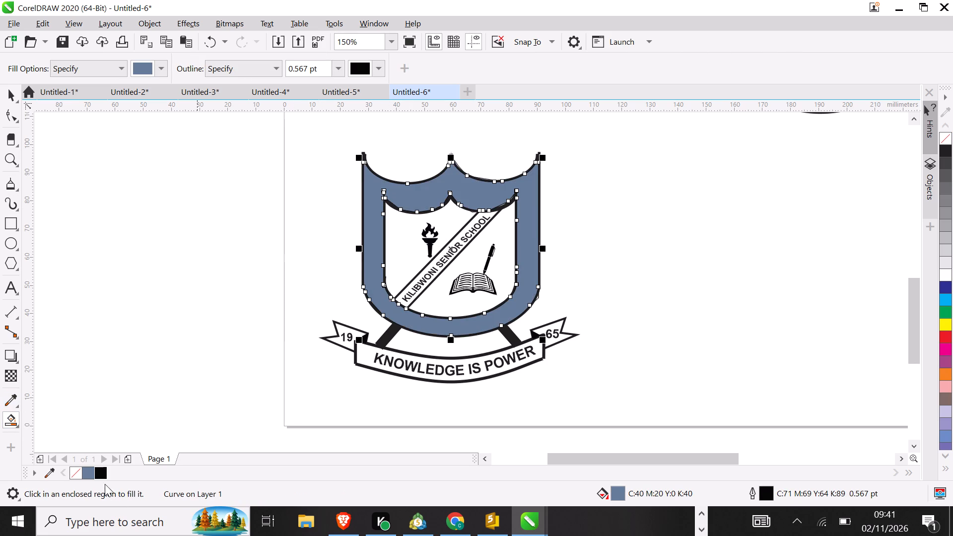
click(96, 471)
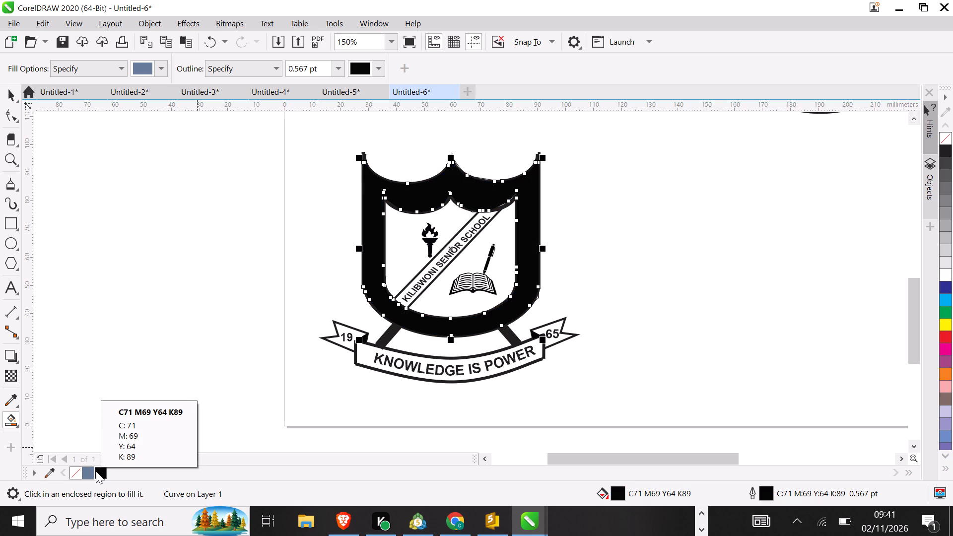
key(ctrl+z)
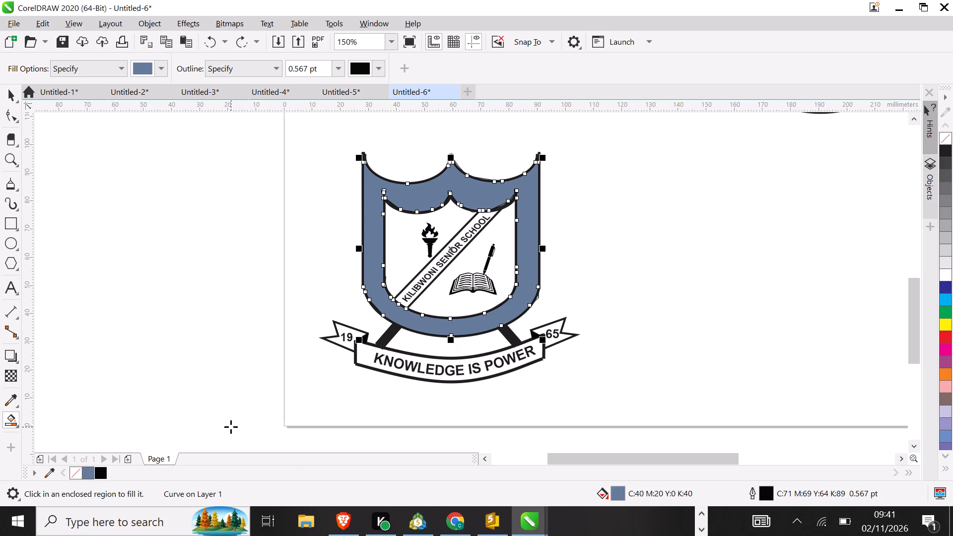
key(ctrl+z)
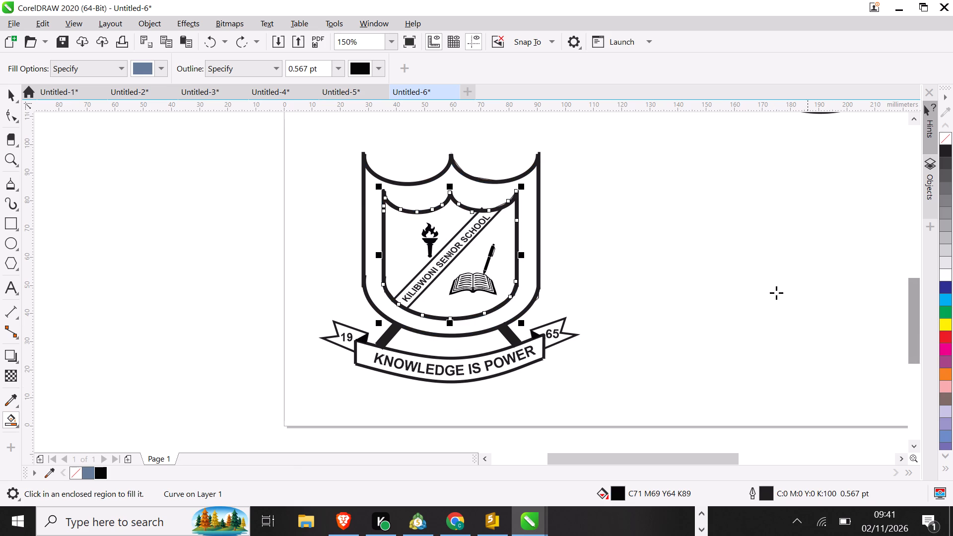
Smart Fill the band between the inner and outer shields and colour it red, C0 M100 Y100 K0.
click(525, 230)
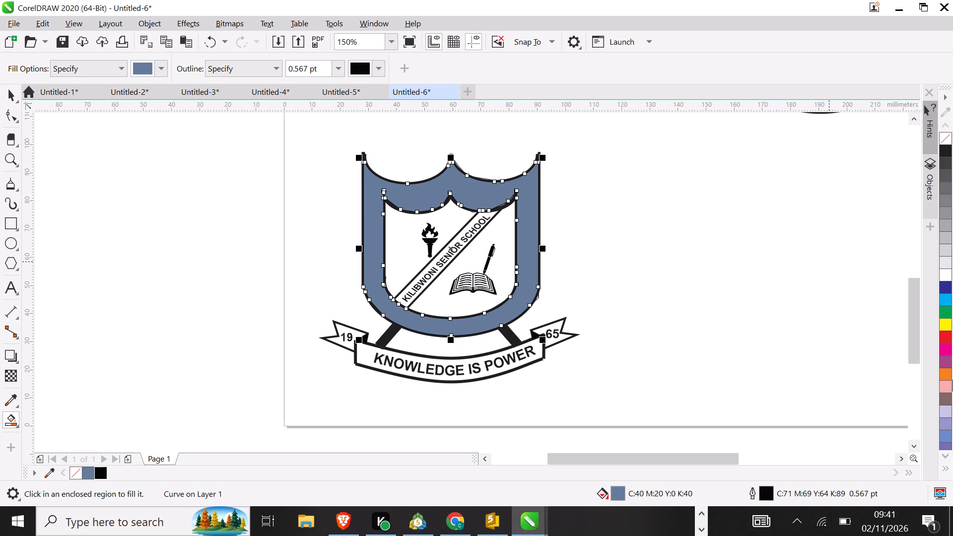
click(944, 334)
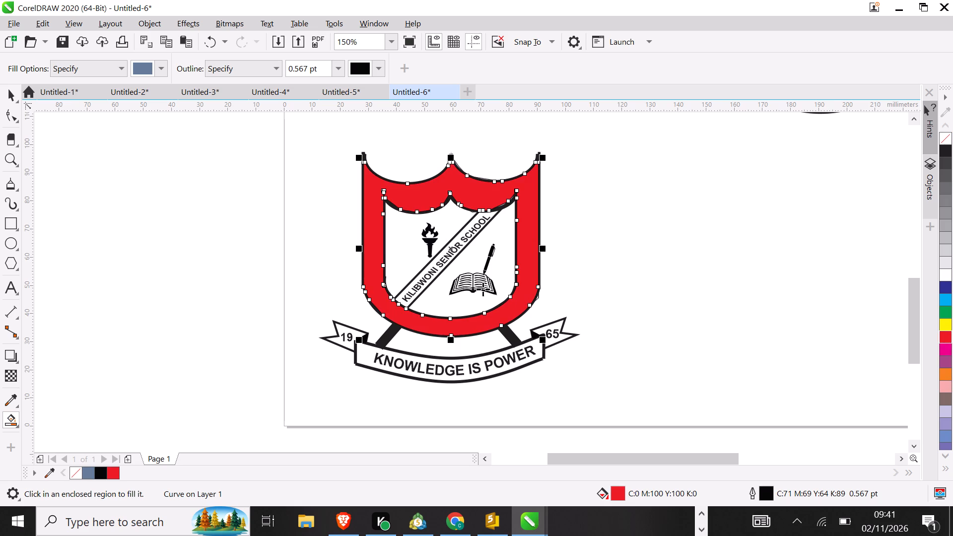
Select the motto ribbon's lower edge curve and apply a red fill to it.
click(7, 99)
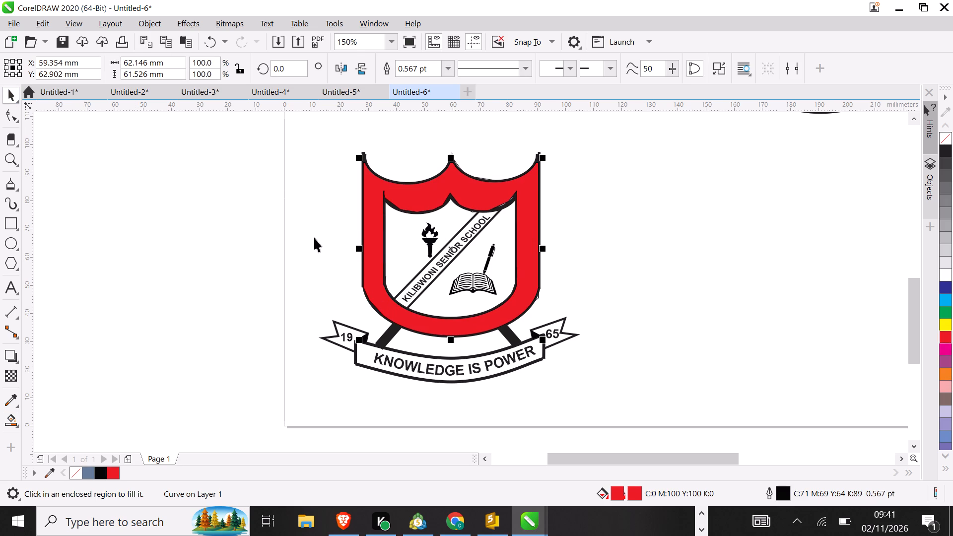
click(440, 380)
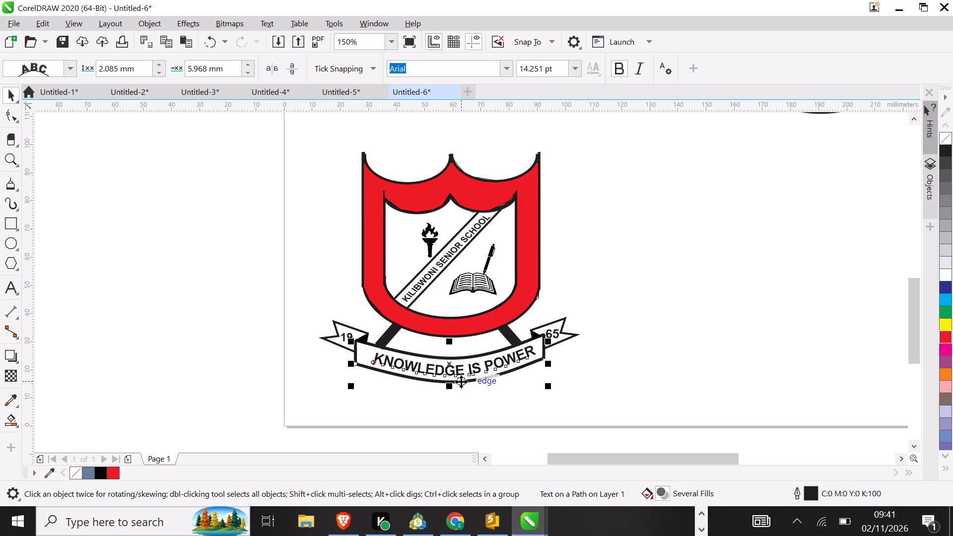
click(461, 382)
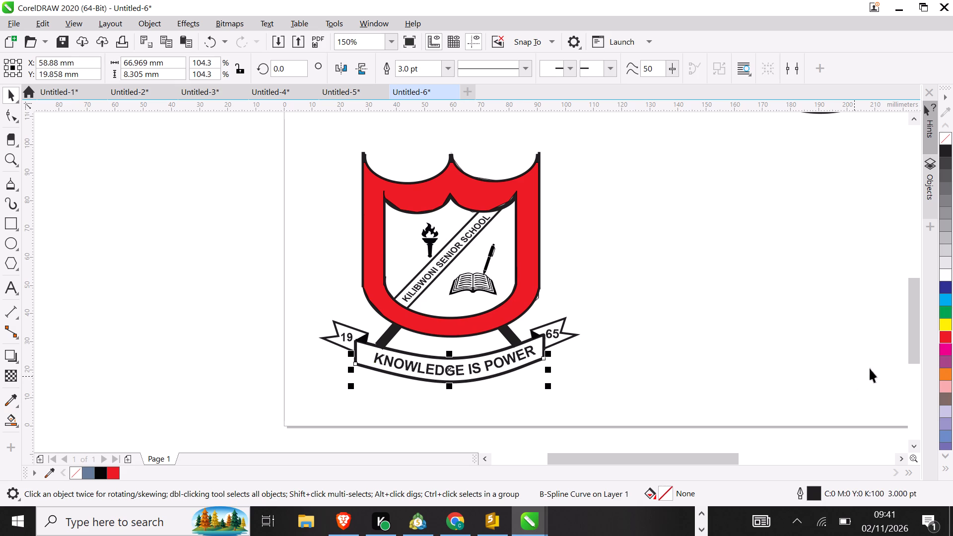
click(947, 338)
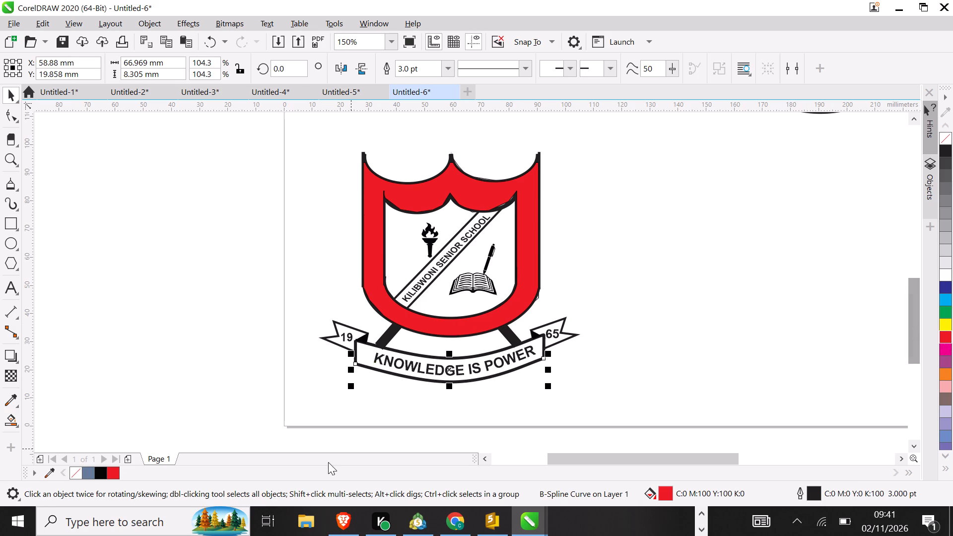
click(116, 473)
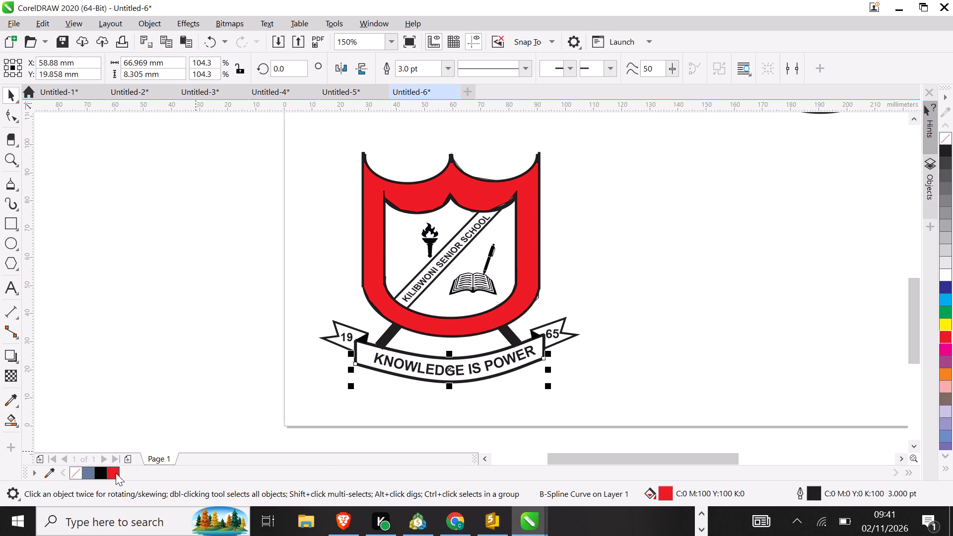
double_click(390, 374)
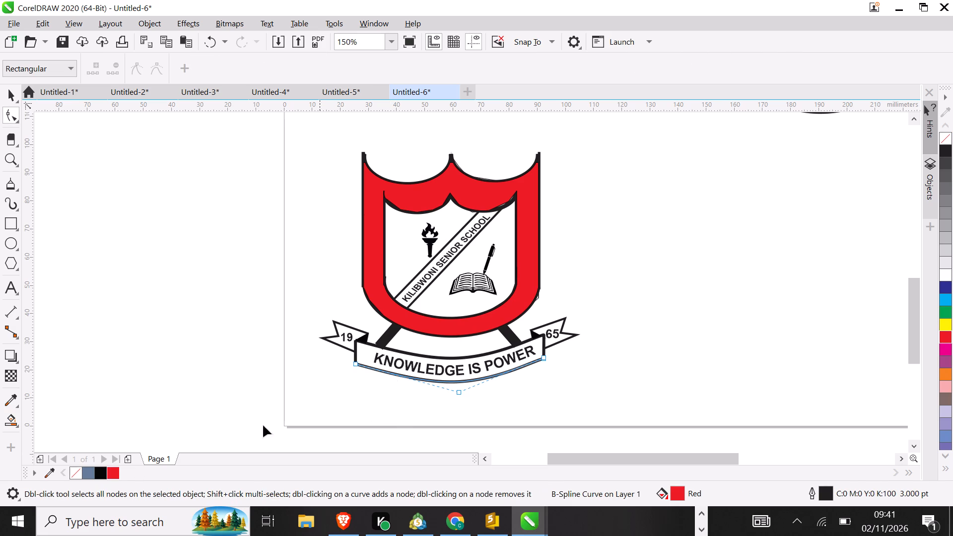
click(108, 475)
click(11, 84)
click(11, 88)
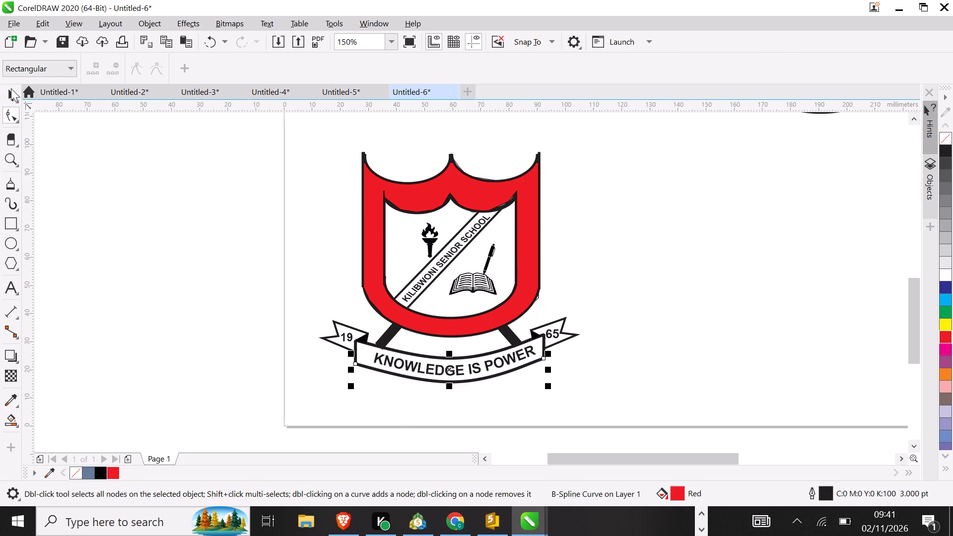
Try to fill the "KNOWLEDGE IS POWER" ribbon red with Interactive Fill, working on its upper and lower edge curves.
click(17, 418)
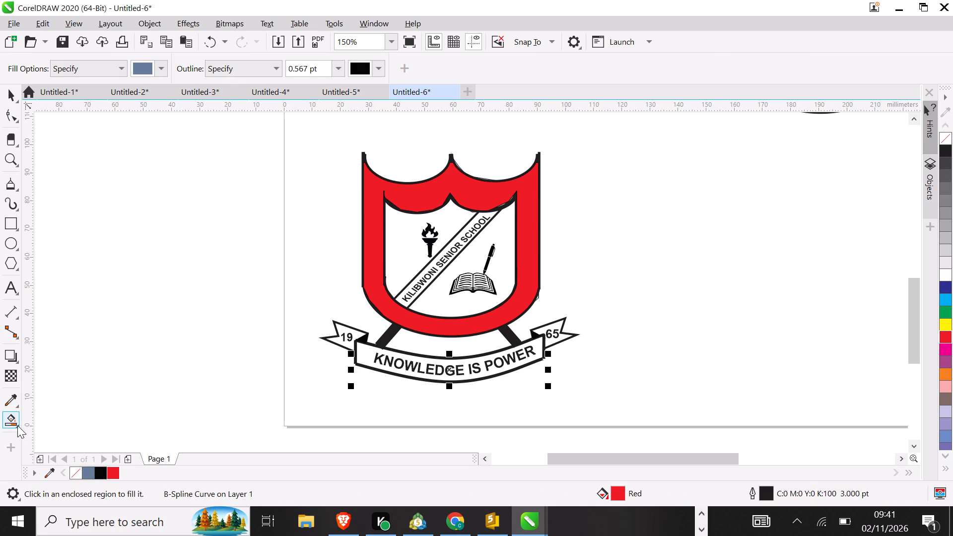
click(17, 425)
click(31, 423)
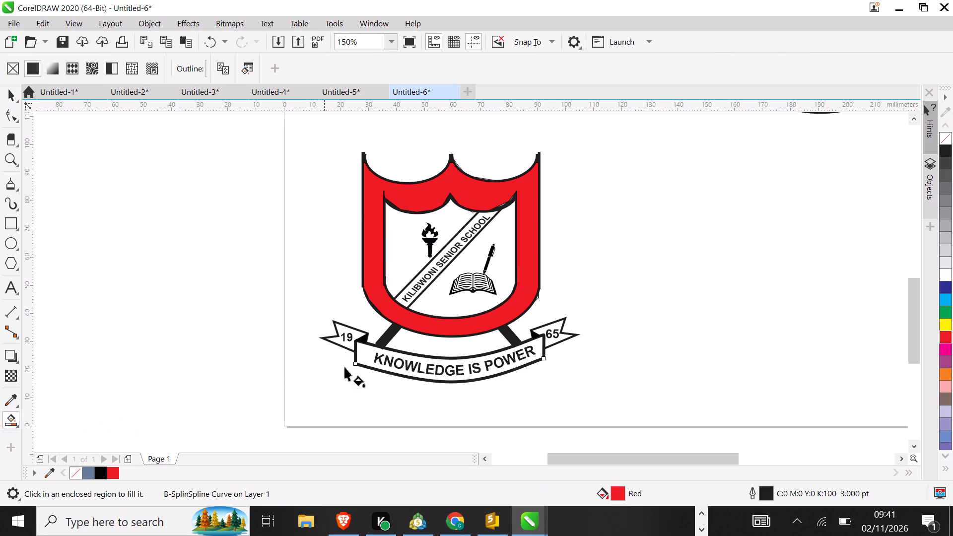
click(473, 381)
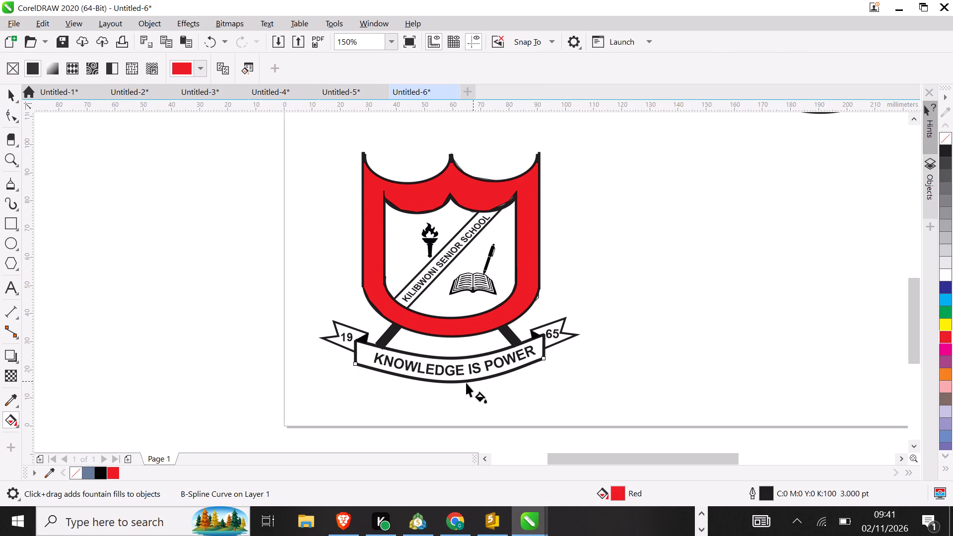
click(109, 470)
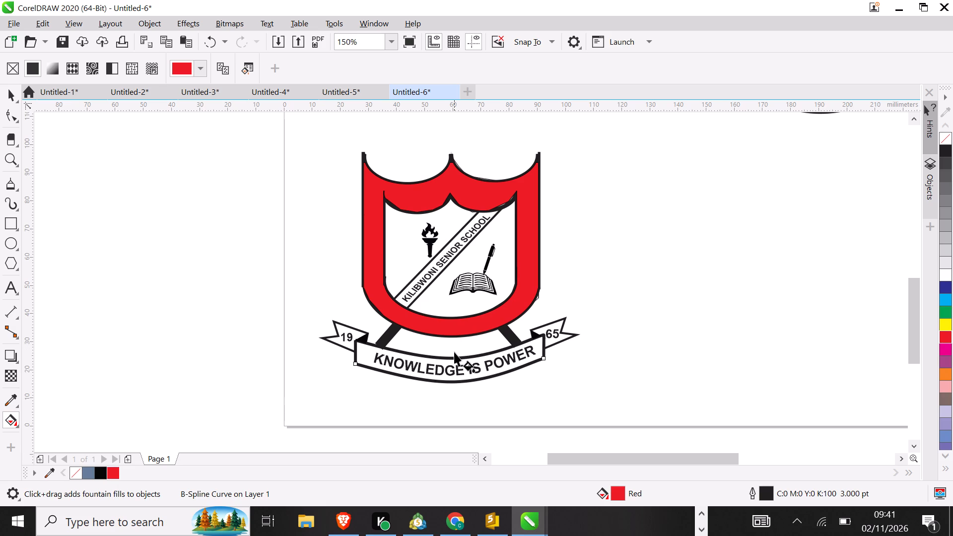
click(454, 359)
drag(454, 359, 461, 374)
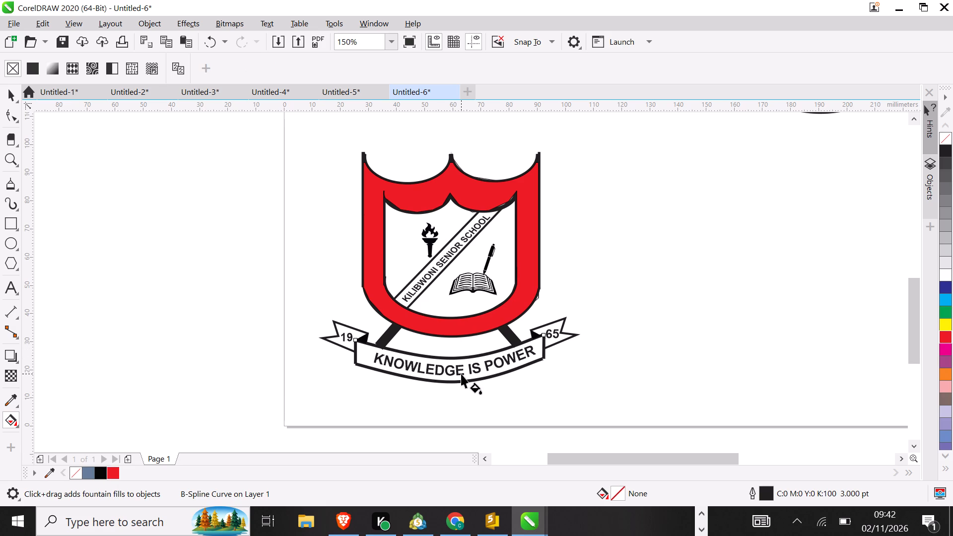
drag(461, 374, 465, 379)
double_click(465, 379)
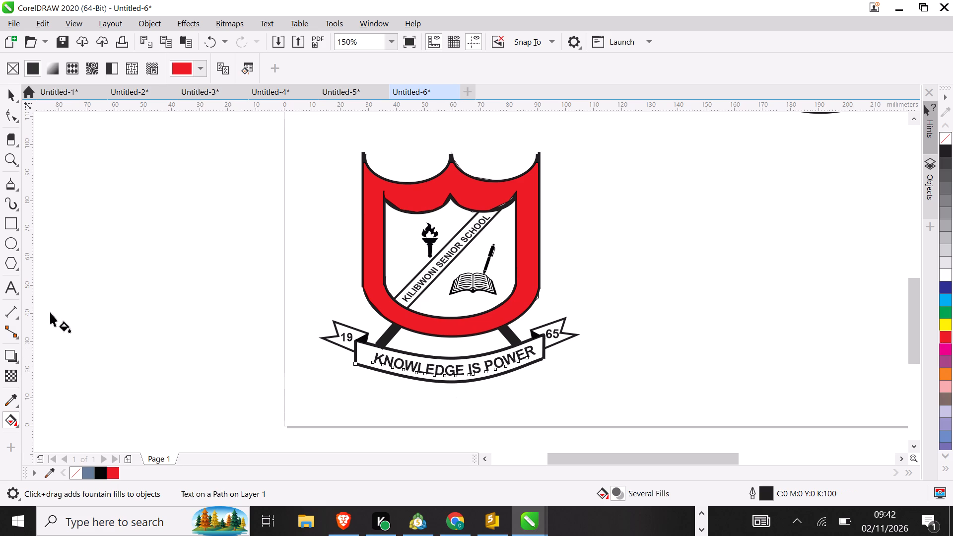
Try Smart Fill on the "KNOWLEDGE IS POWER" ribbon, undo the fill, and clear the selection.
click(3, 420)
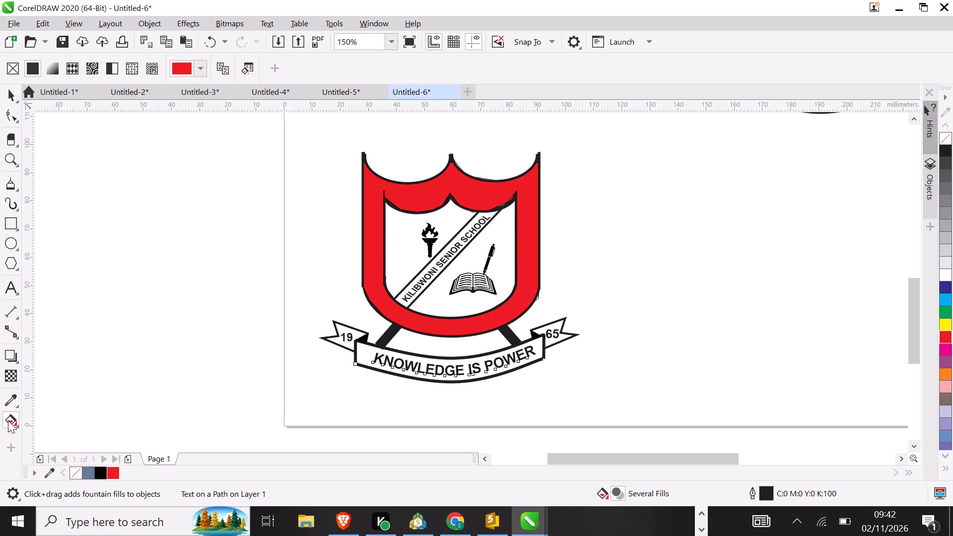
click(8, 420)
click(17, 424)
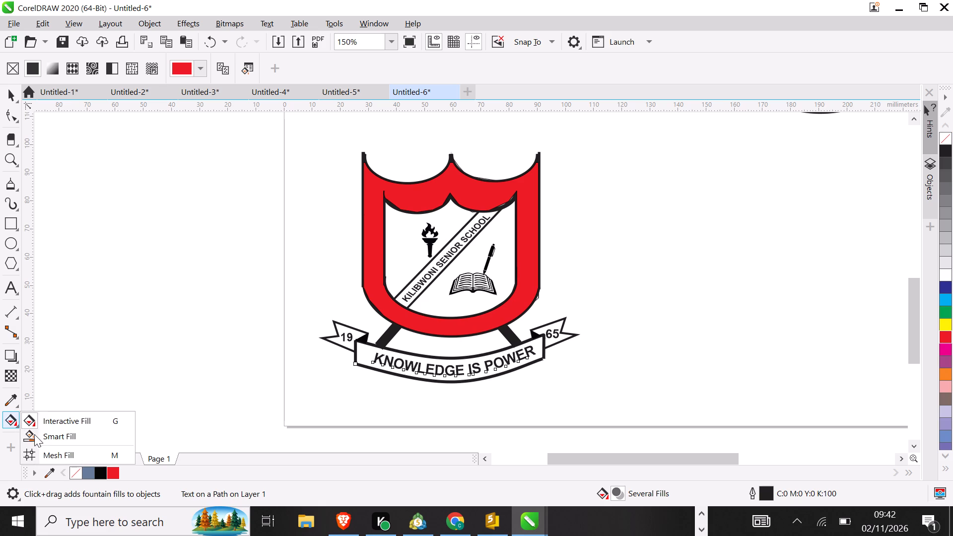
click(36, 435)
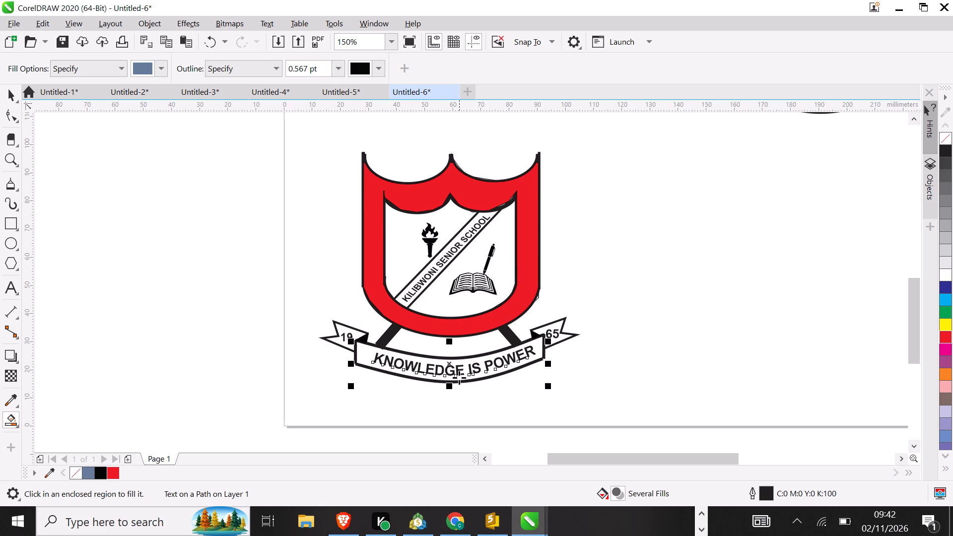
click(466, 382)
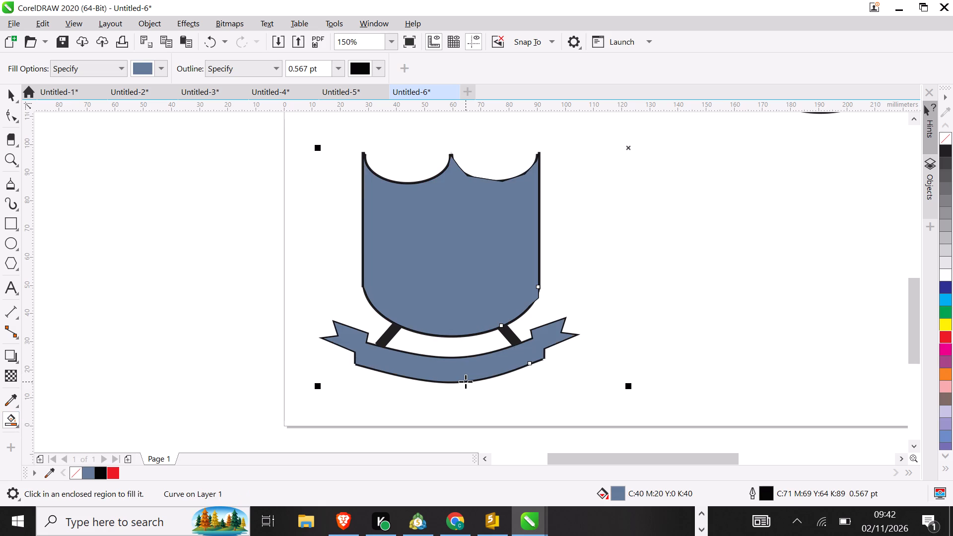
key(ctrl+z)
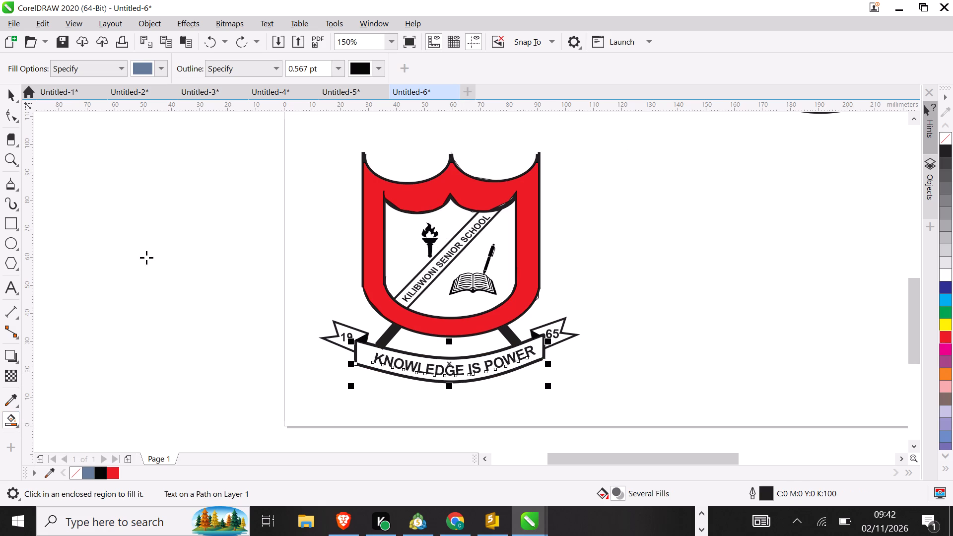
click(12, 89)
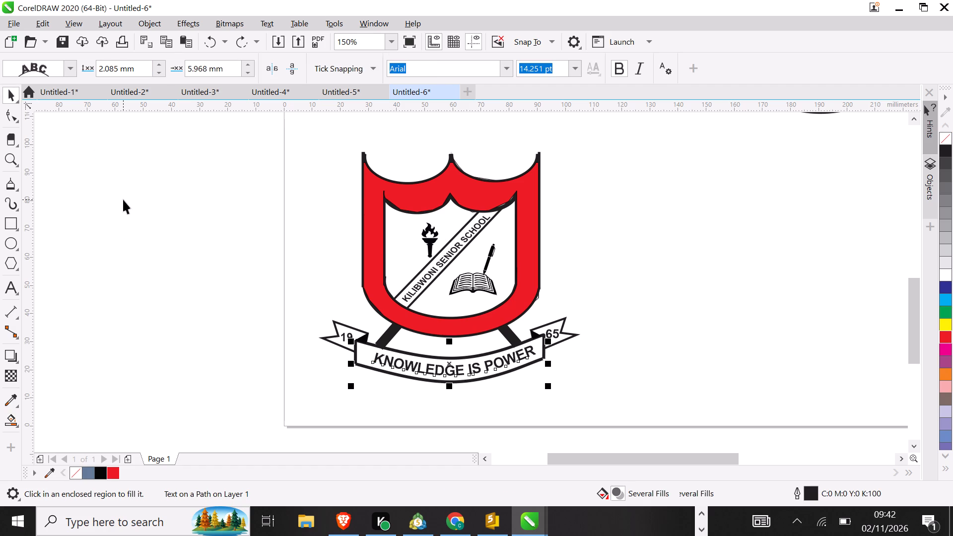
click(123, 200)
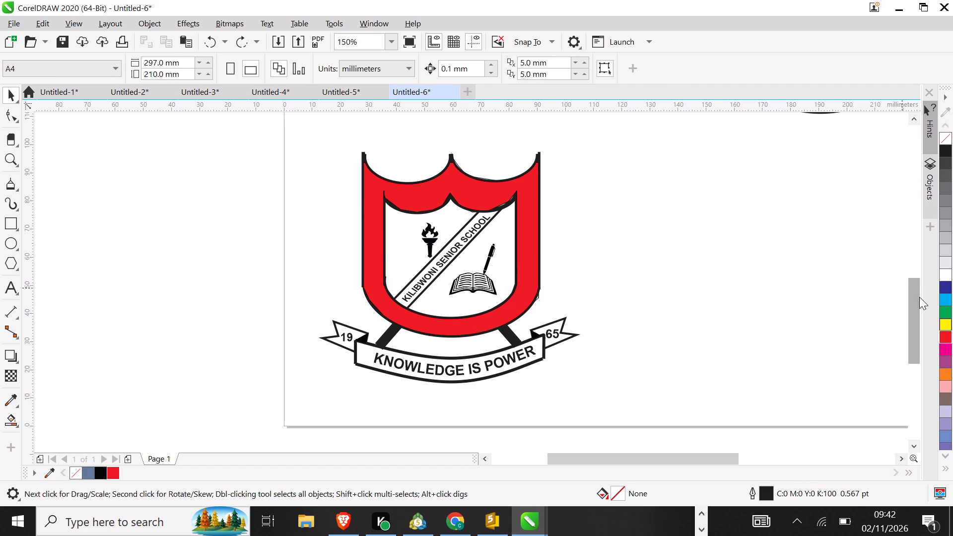
Select the entire Kilibwoni shield logo with its ribbon and place a copy beside it on the page, centred at about X 144 mm.
drag(917, 288, 916, 269)
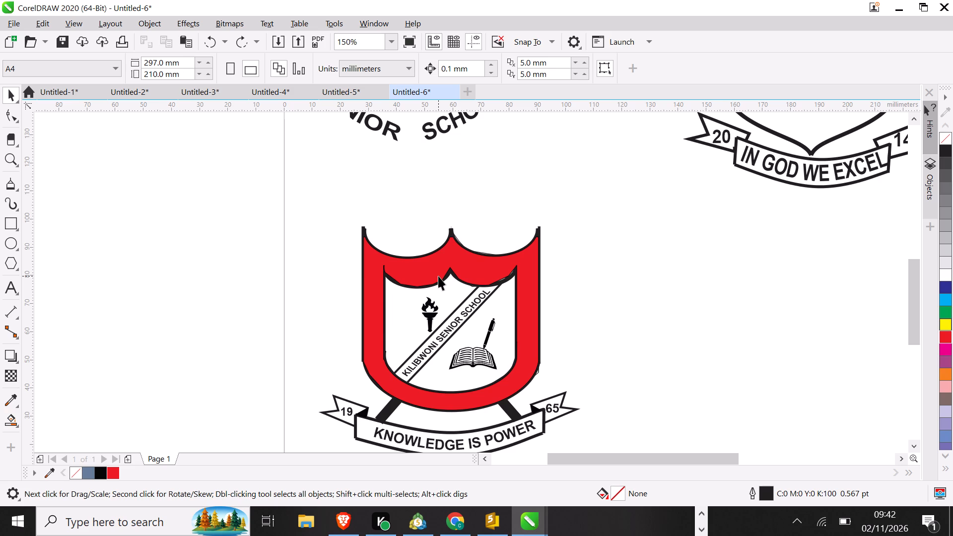
key(ctrl+minus)
key(ctrl+minus)
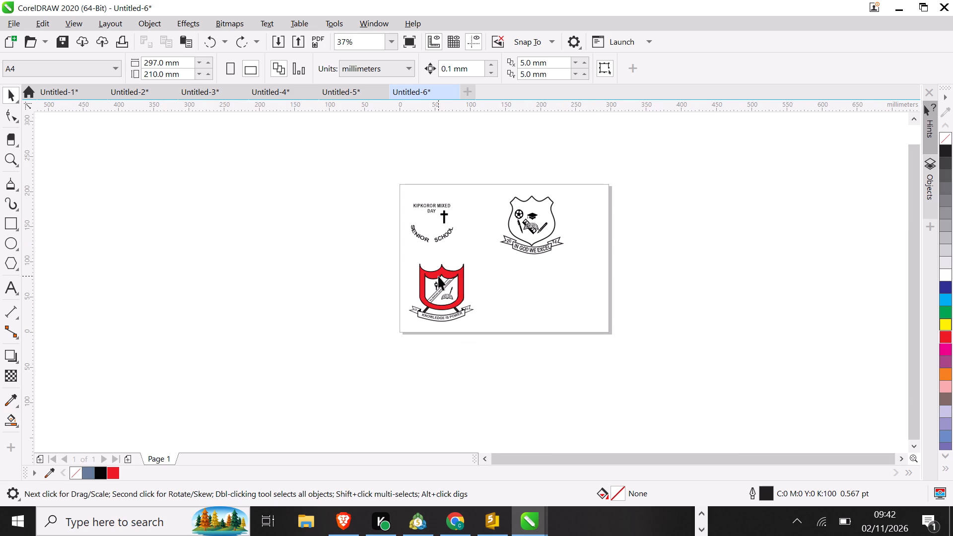
drag(403, 253, 483, 351)
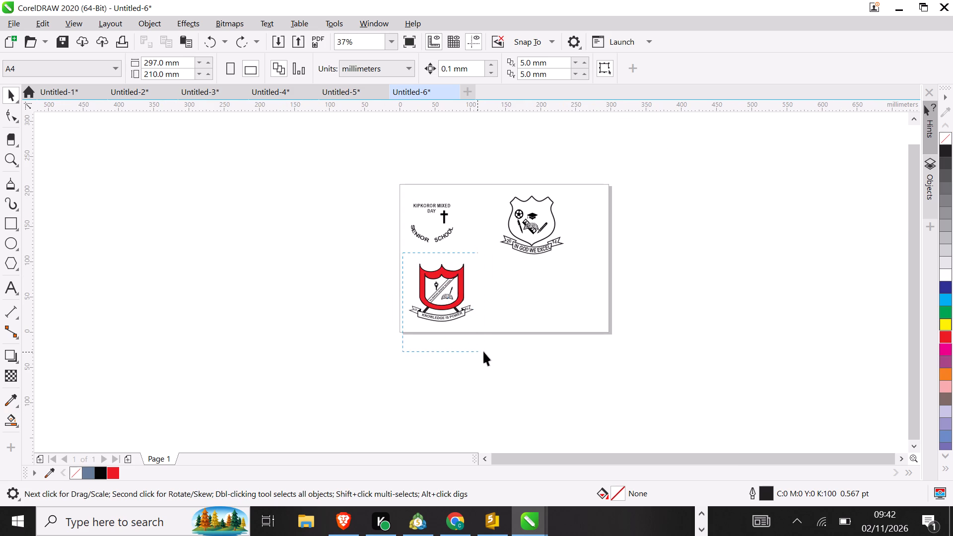
drag(483, 351, 489, 351)
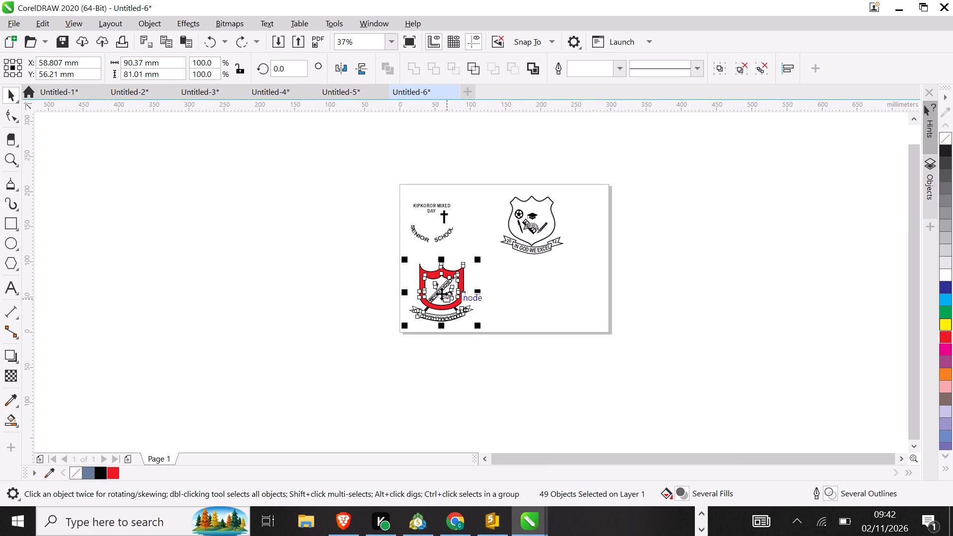
right_drag(442, 294, 503, 294)
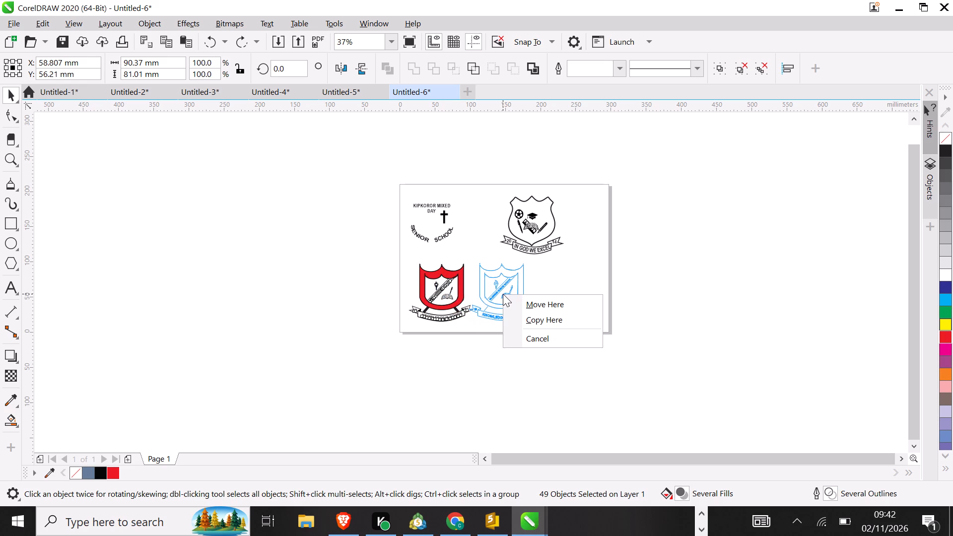
click(526, 316)
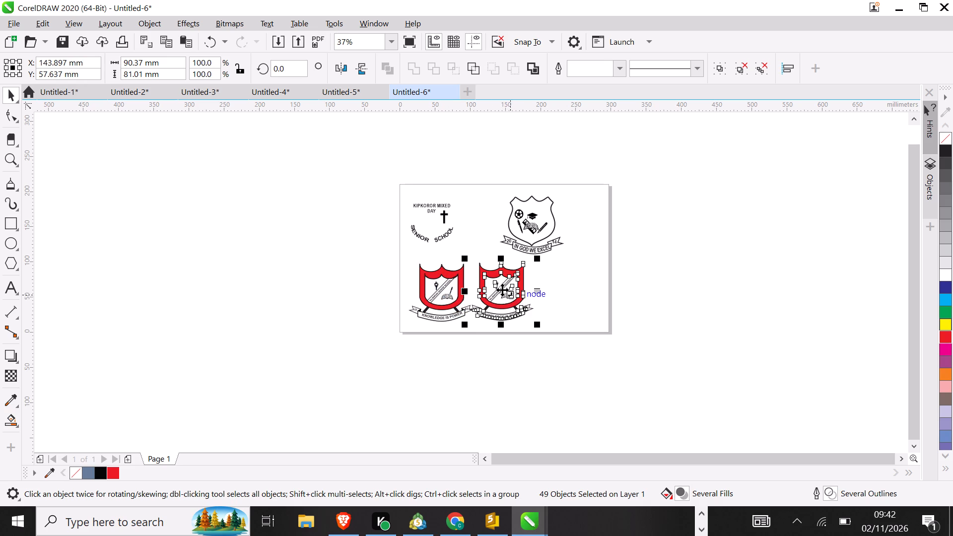
Move the copied shield logo farther from the original, to about X 161 mm, Y 60 mm, and deselect it.
key(Right)
key(Right)
key(Right)
key(Right)
key(Right)
key(Right)
key(Right)
key(Right)
key(Right)
key(Right)
key(Right)
key(Right)
key(Right)
key(Right)
key(Right)
key(Right)
key(Right)
key(Right)
key(Right)
key(Right)
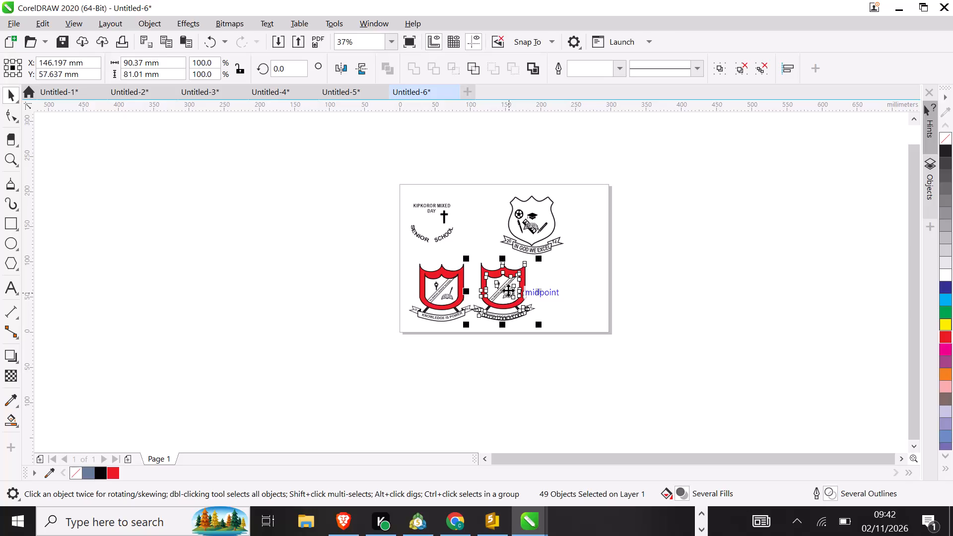
drag(508, 290, 522, 291)
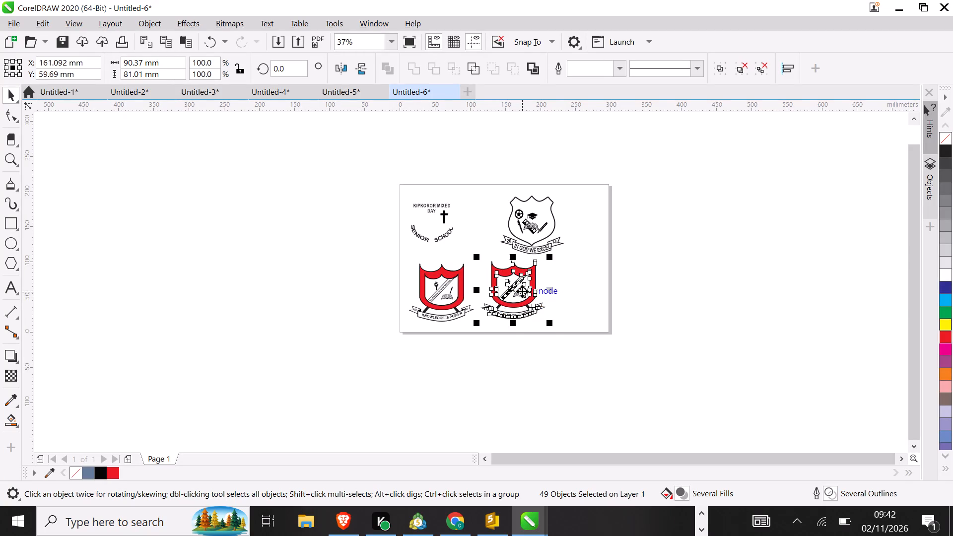
click(565, 301)
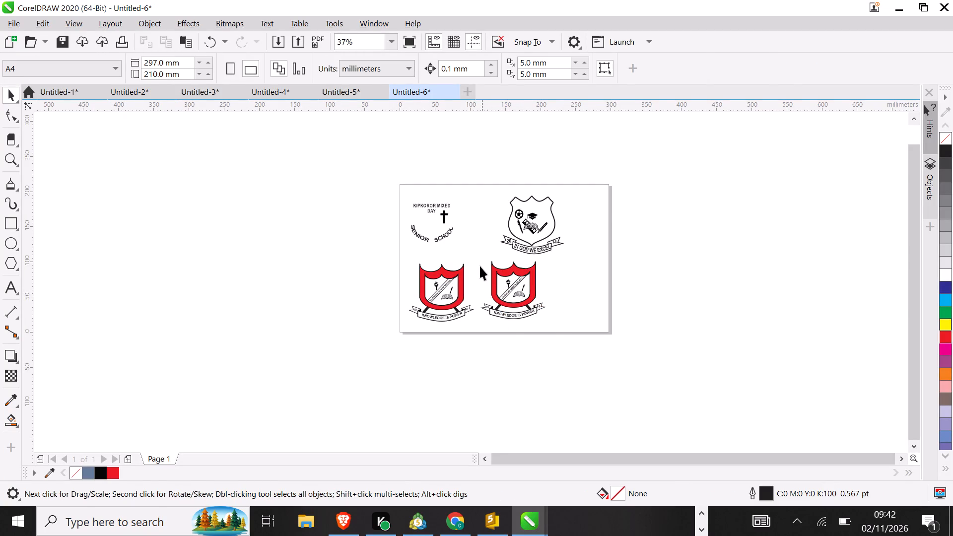
Select the second shield logo and place a third copy beside it near the page's right edge.
drag(480, 254, 553, 325)
right_drag(512, 285, 567, 284)
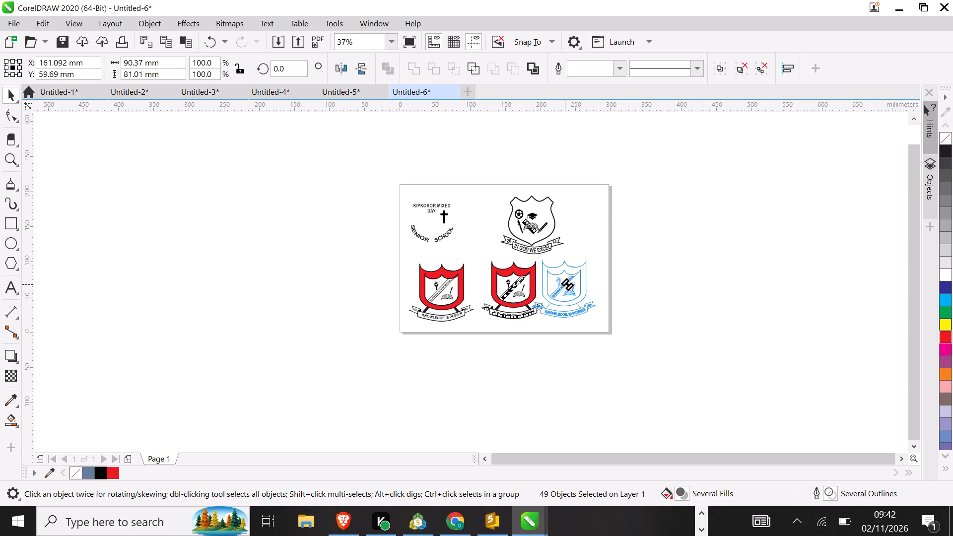
right_drag(567, 284, 580, 281)
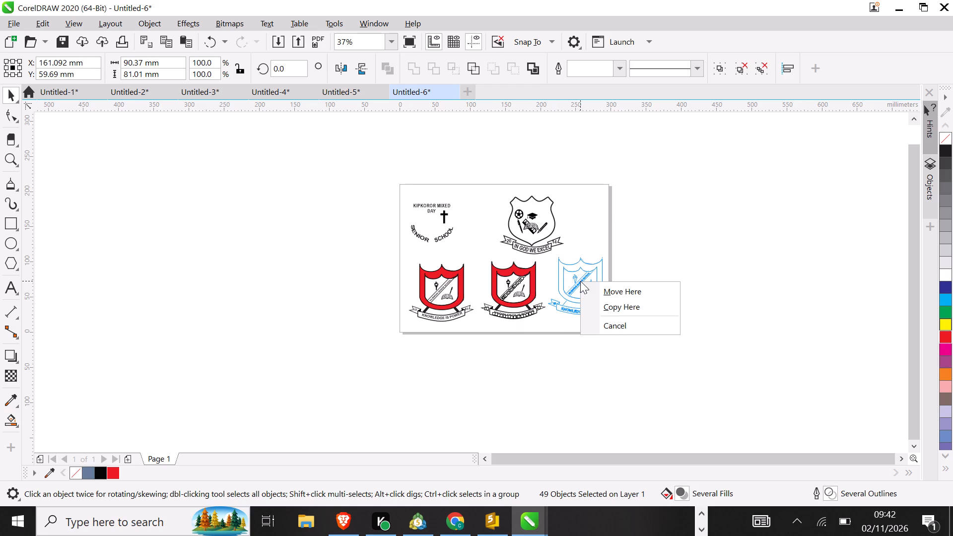
click(597, 303)
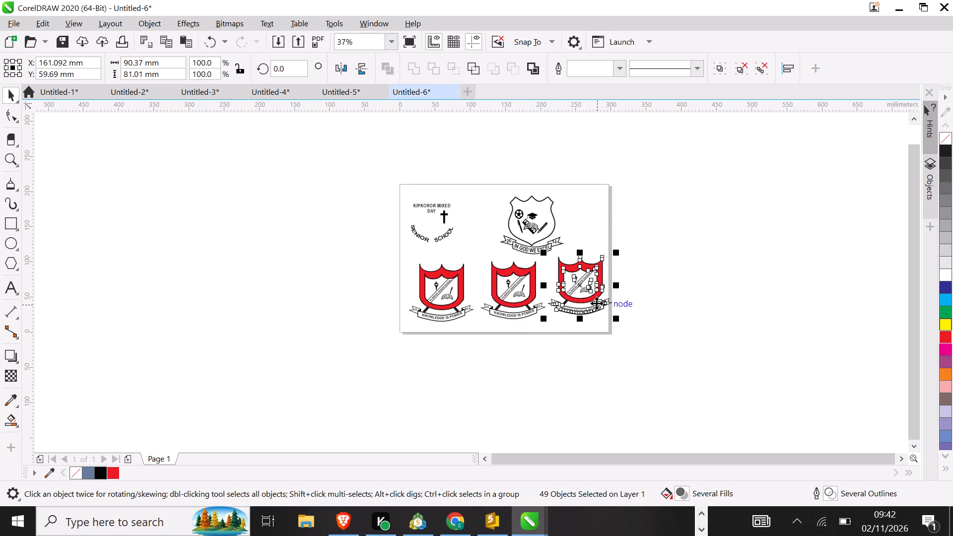
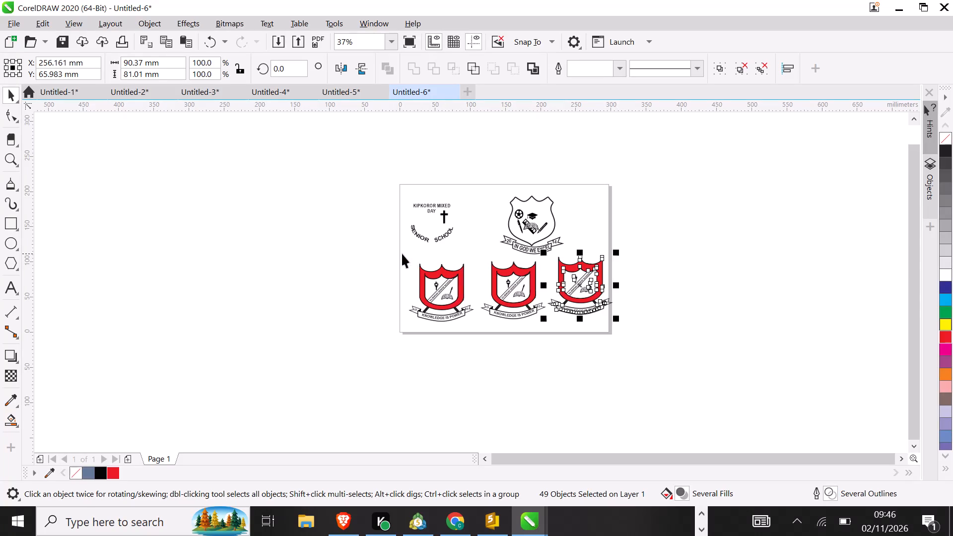
Select the whole first shield logo with its ribbon and move it nearer the page's left edge, centred at about X 50 mm, Y 55 mm.
drag(399, 254, 475, 339)
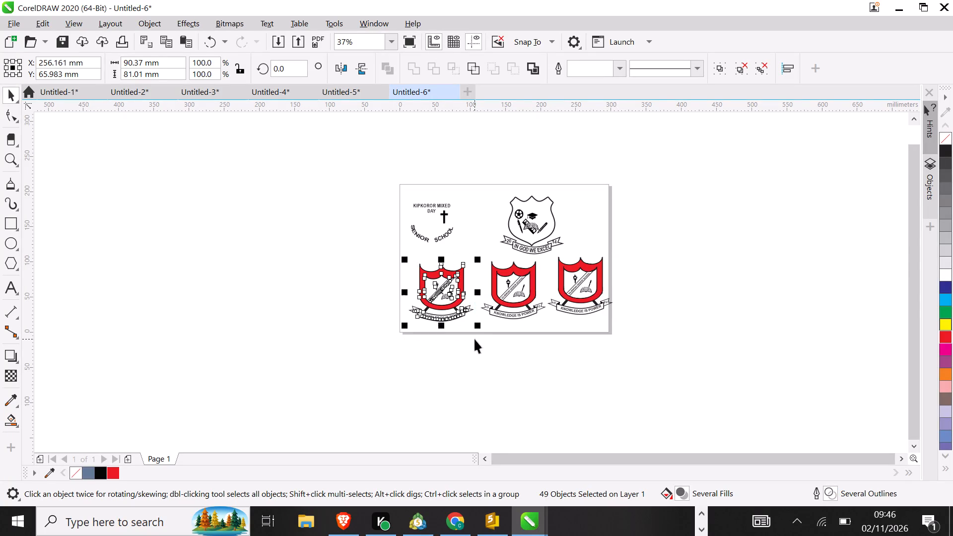
drag(442, 293, 430, 293)
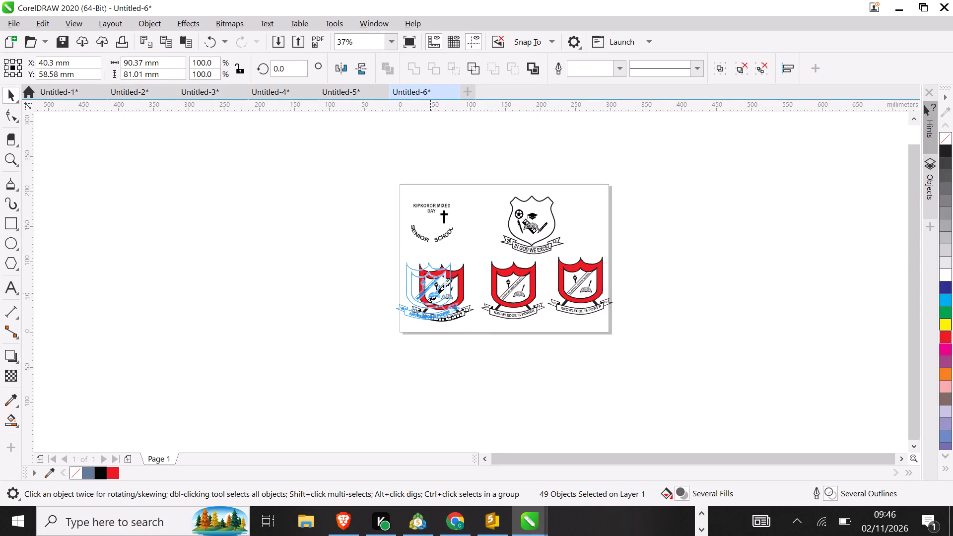
drag(430, 293, 437, 295)
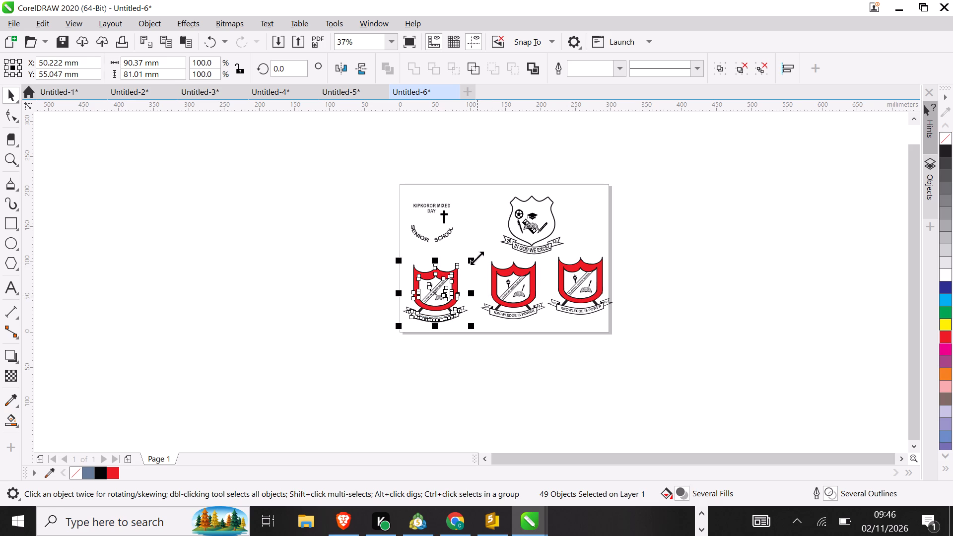
Select the whole middle shield logo with its ribbon and shift it horizontally closer to the first shield logo.
drag(474, 252, 540, 327)
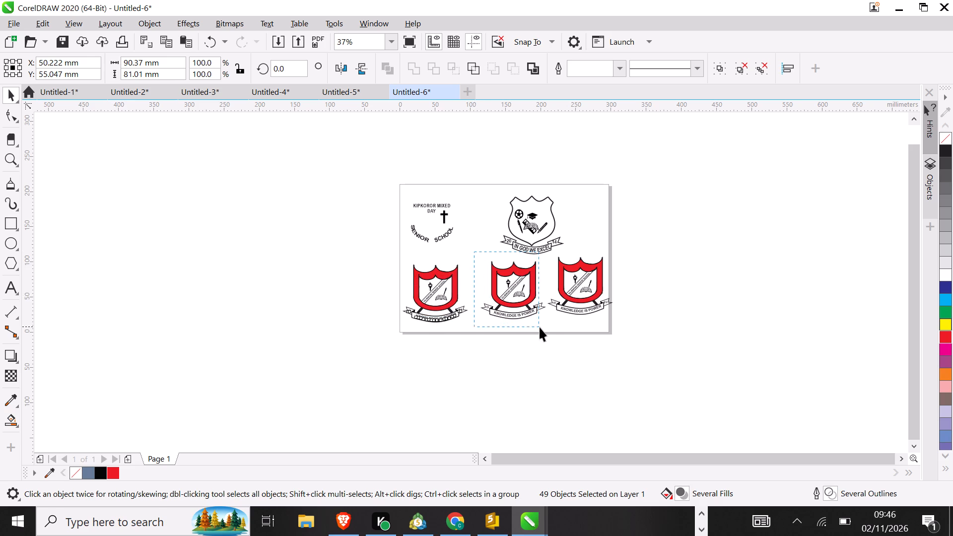
drag(540, 327, 548, 331)
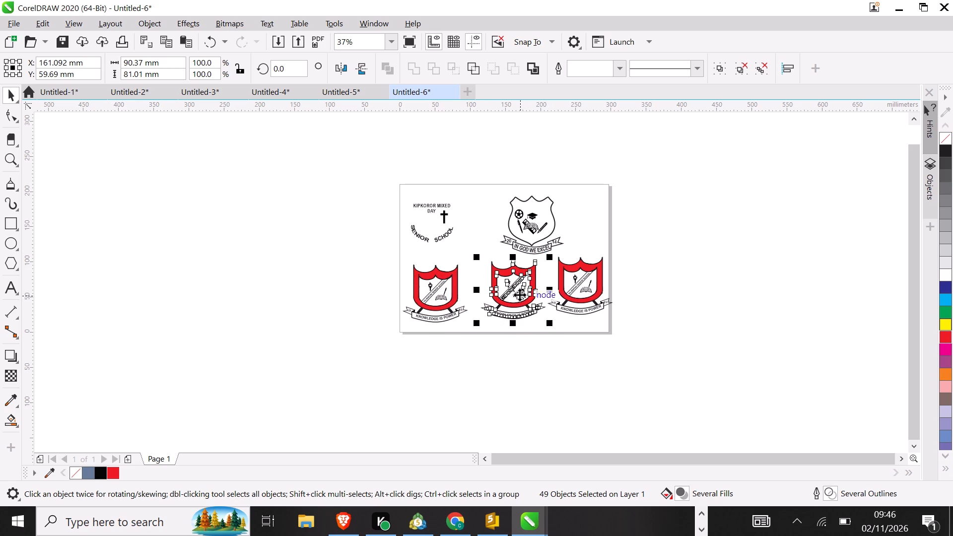
drag(517, 292, 505, 292)
Select the third shield logo, move it inward from the page edge to about X 244 mm, Y 59 mm, and deselect it.
drag(549, 255, 627, 335)
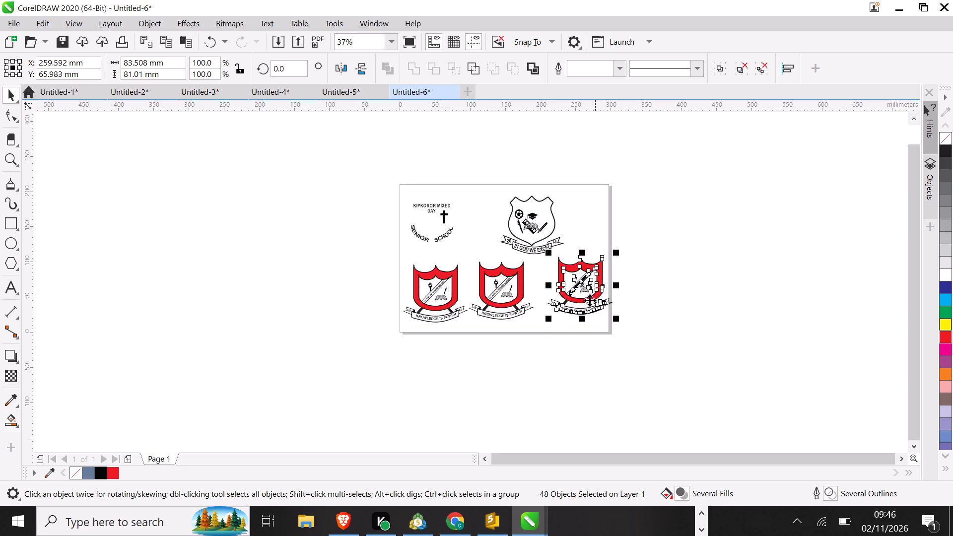
drag(584, 287, 572, 291)
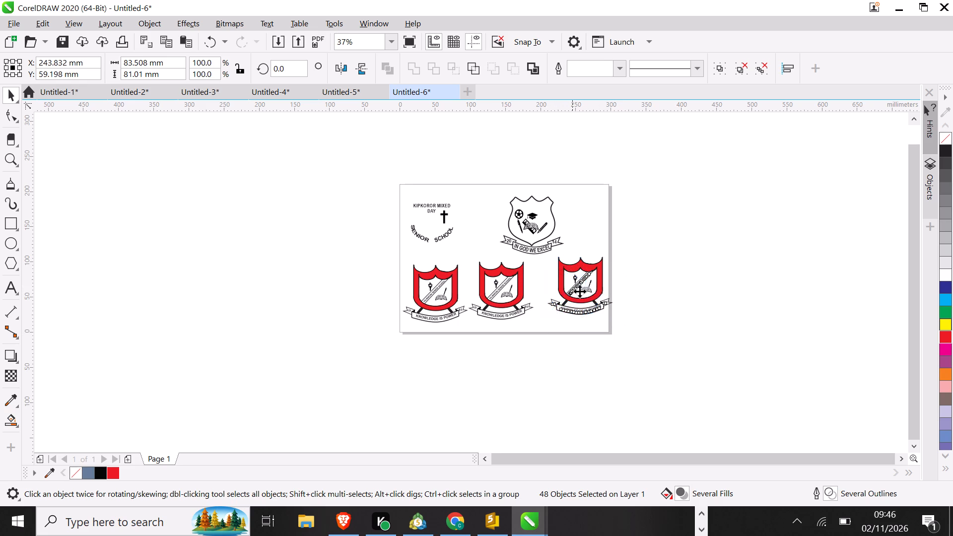
click(664, 293)
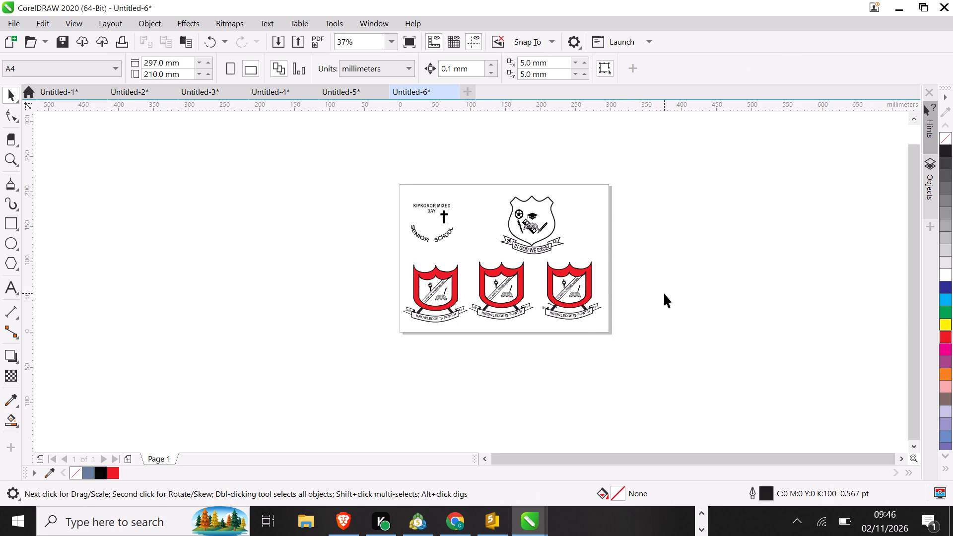
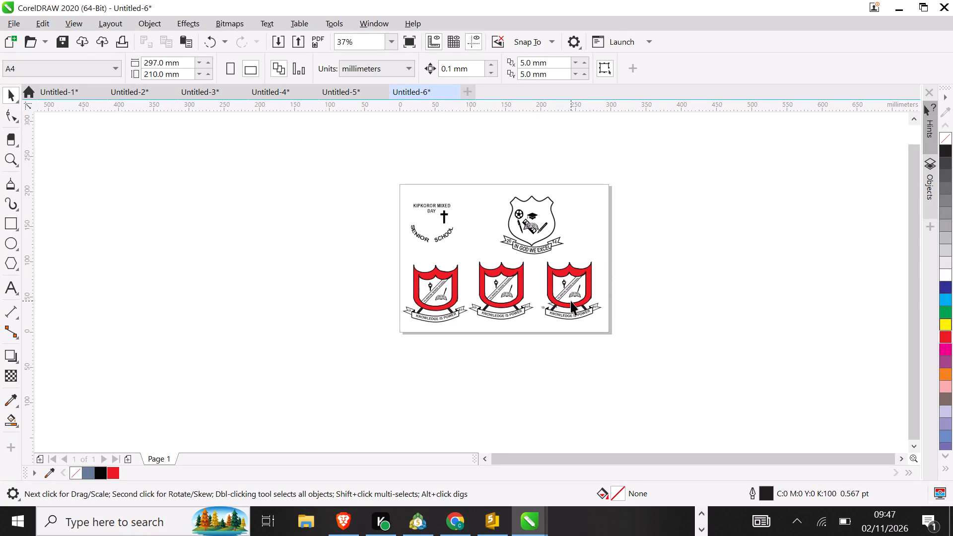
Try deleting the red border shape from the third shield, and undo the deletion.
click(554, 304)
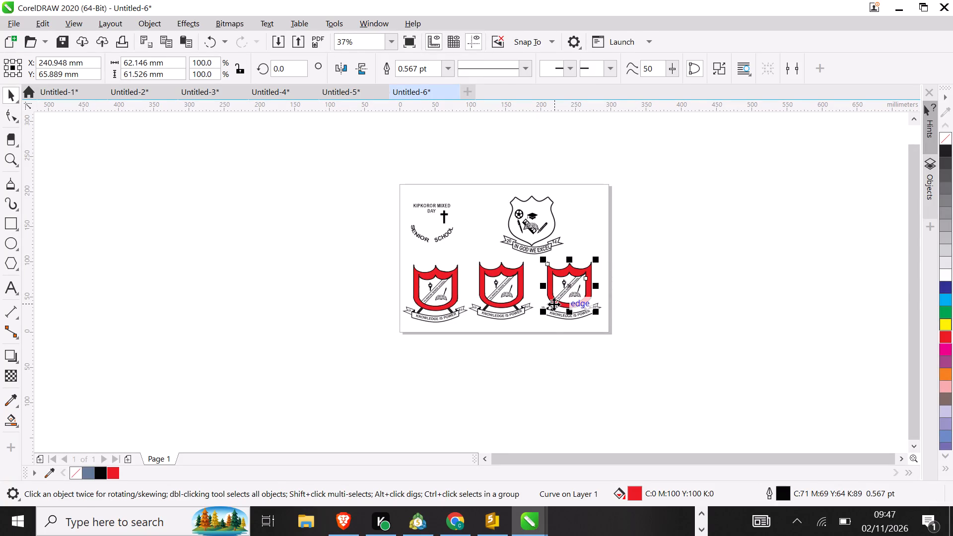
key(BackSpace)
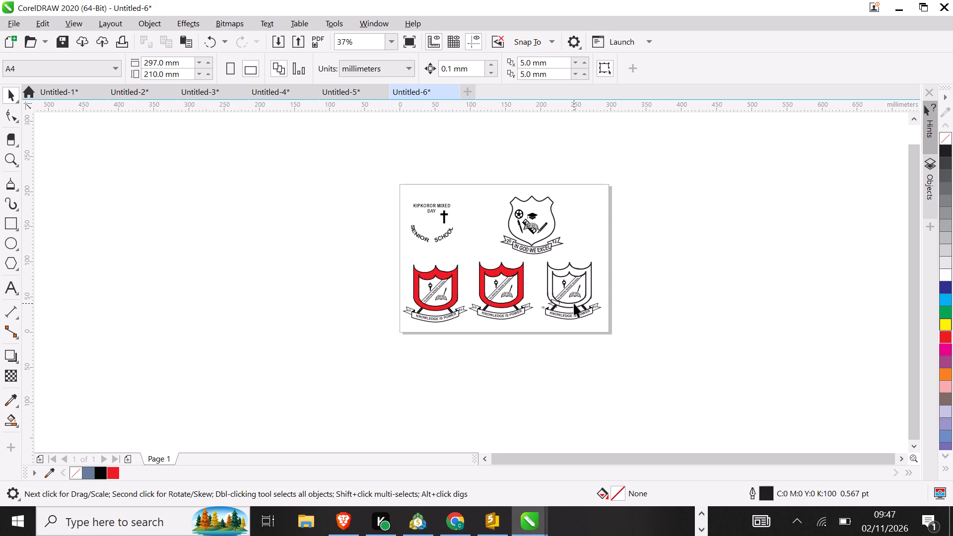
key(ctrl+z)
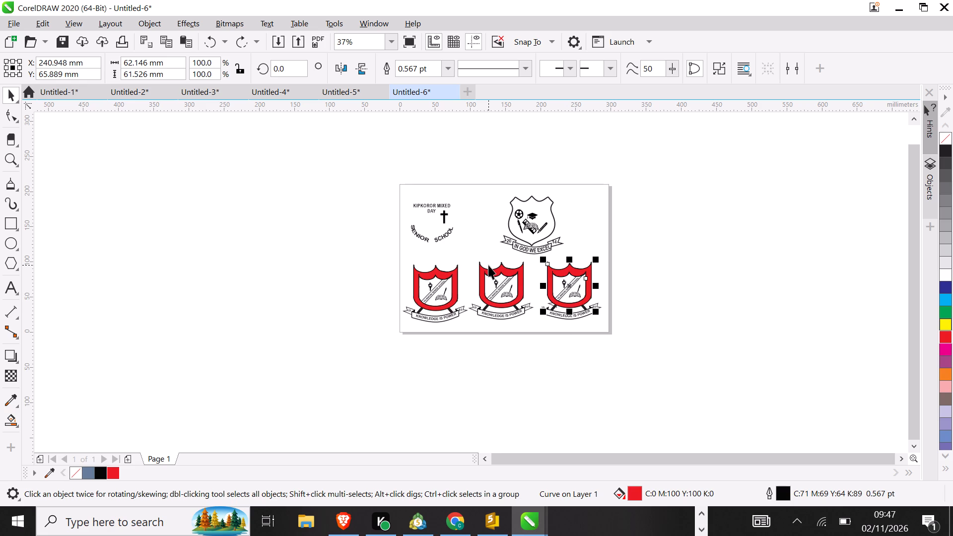
Delete the red border shape from the middle Kilibwoni shield, keeping its black outlines, emblem and ribbon.
key(ctrl+equal)
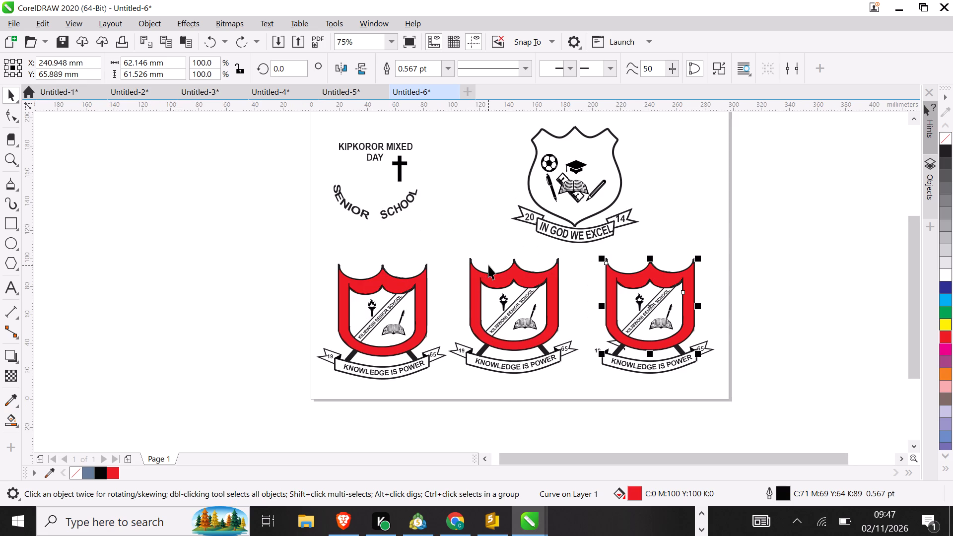
key(ctrl+equal)
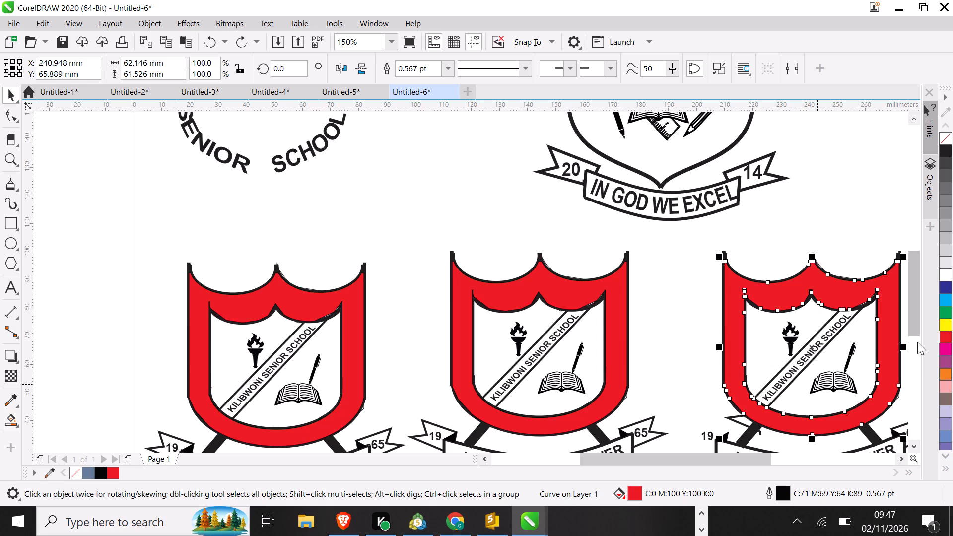
drag(916, 332, 918, 342)
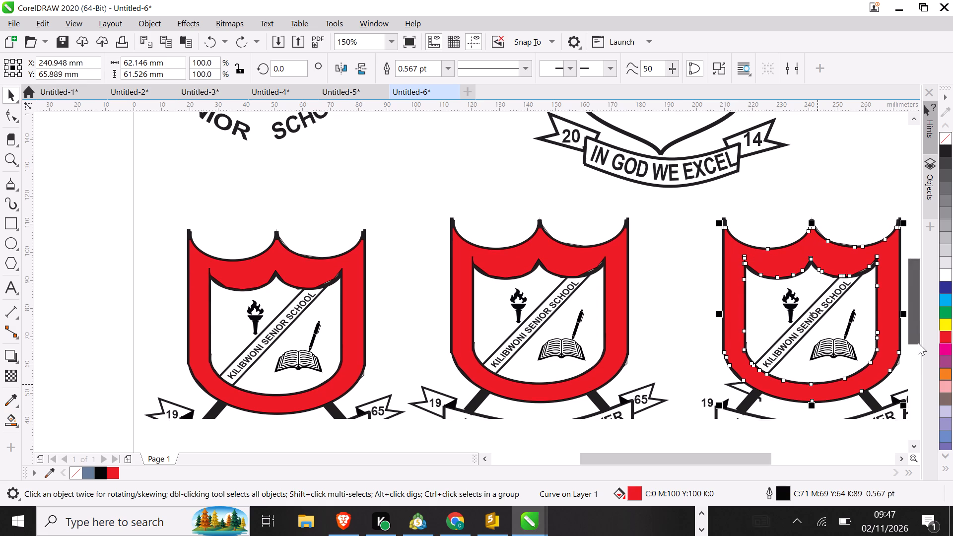
drag(918, 342, 921, 350)
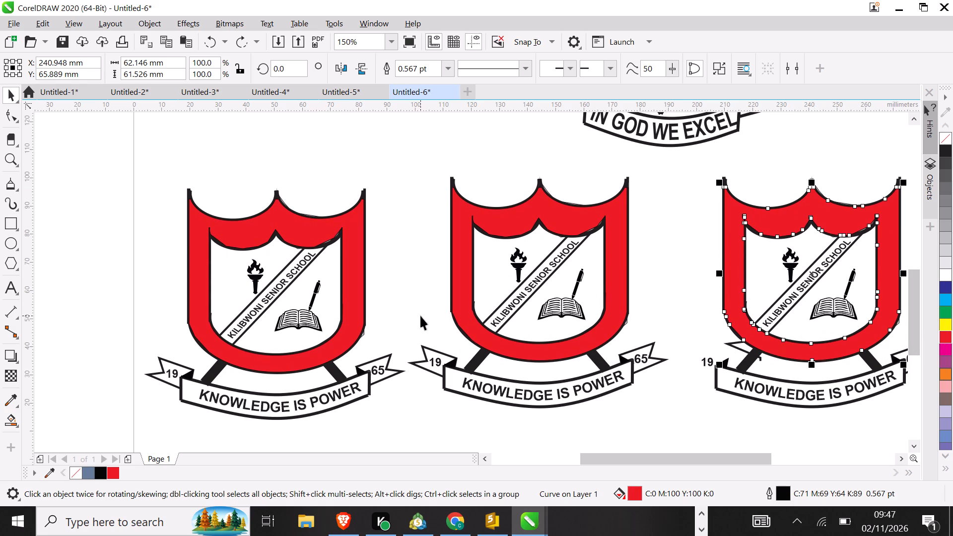
click(460, 209)
key(BackSpace)
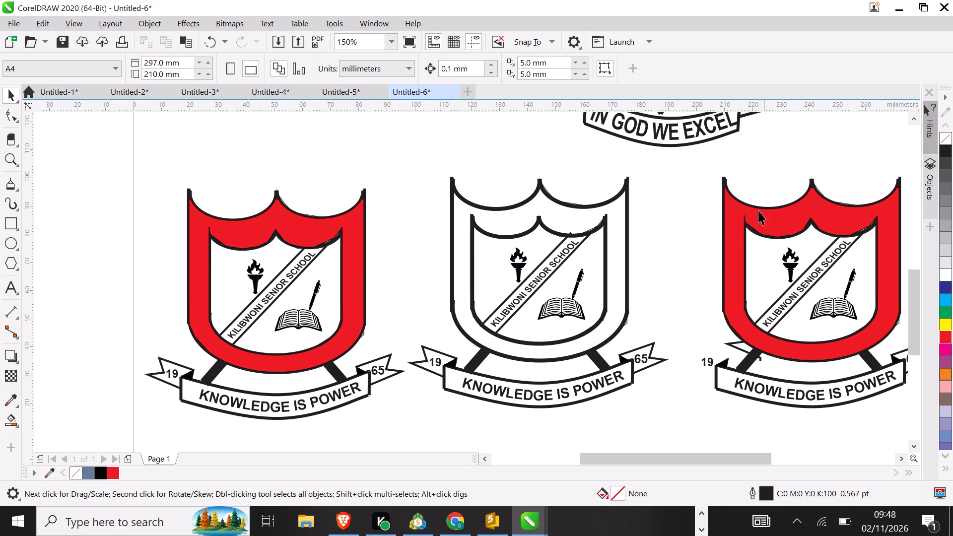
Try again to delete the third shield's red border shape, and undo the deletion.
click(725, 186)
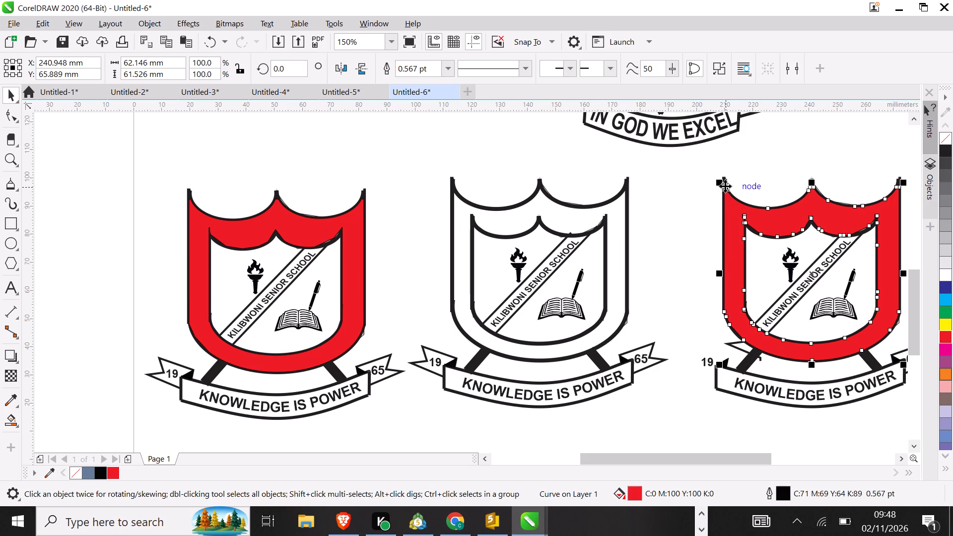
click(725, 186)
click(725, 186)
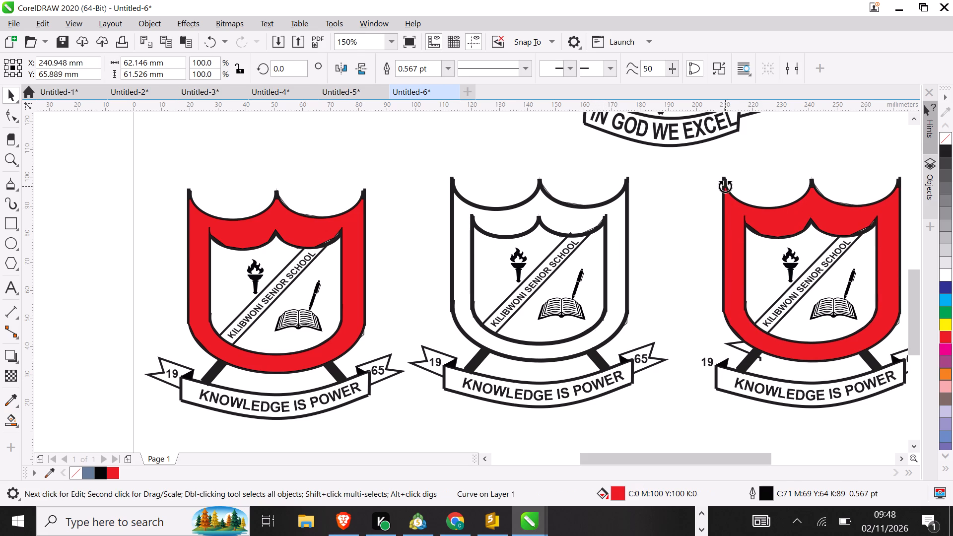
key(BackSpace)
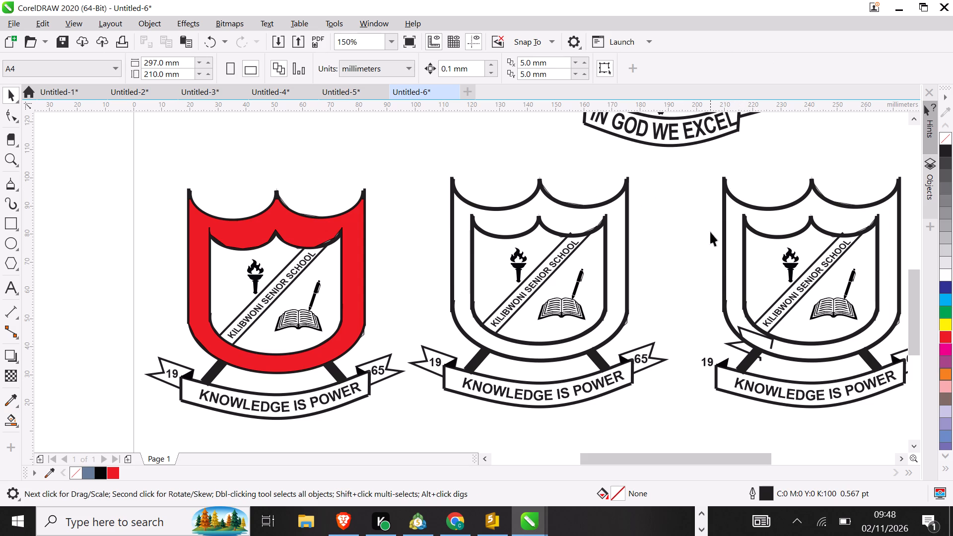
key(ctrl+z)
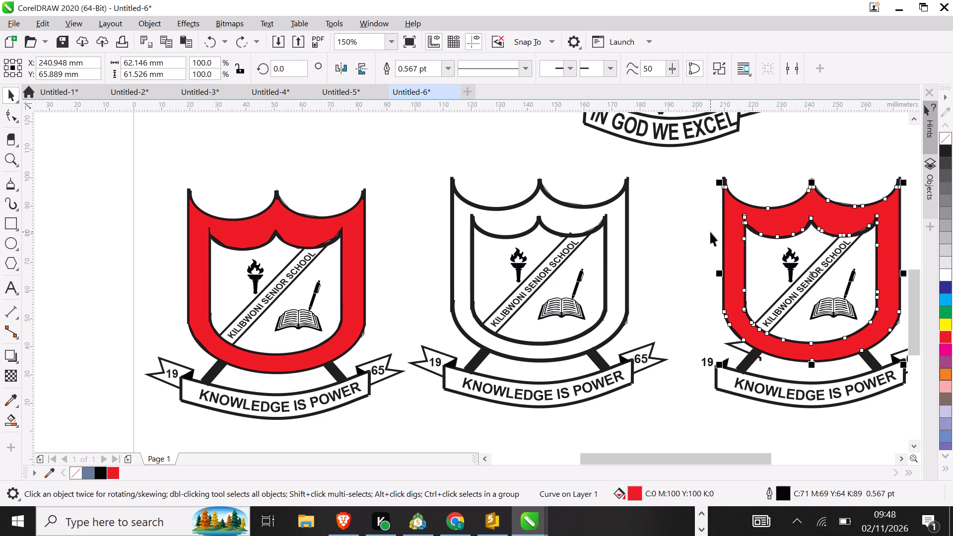
Delete everything inside the third shield's red border: the inner black outline, torch, book with pen and diagonal school-name band.
click(767, 284)
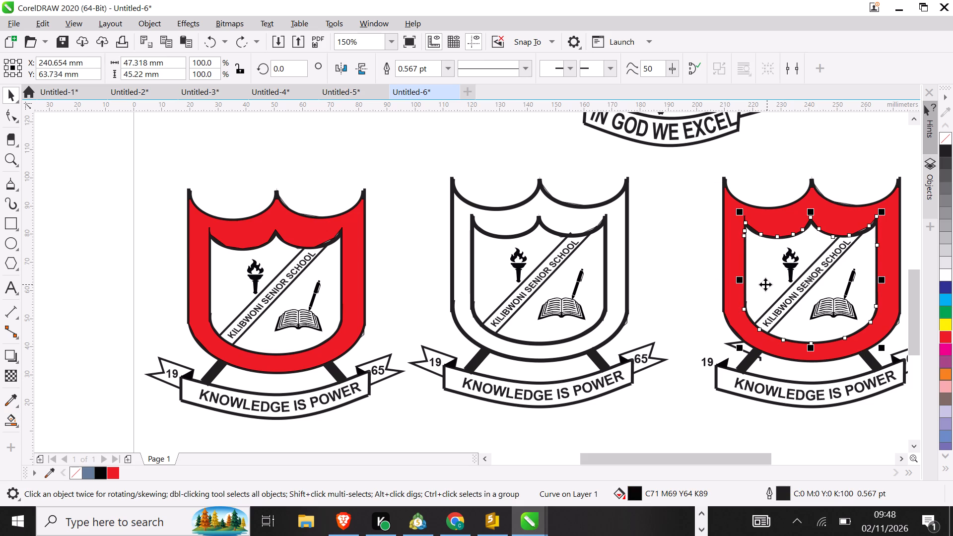
key(BackSpace)
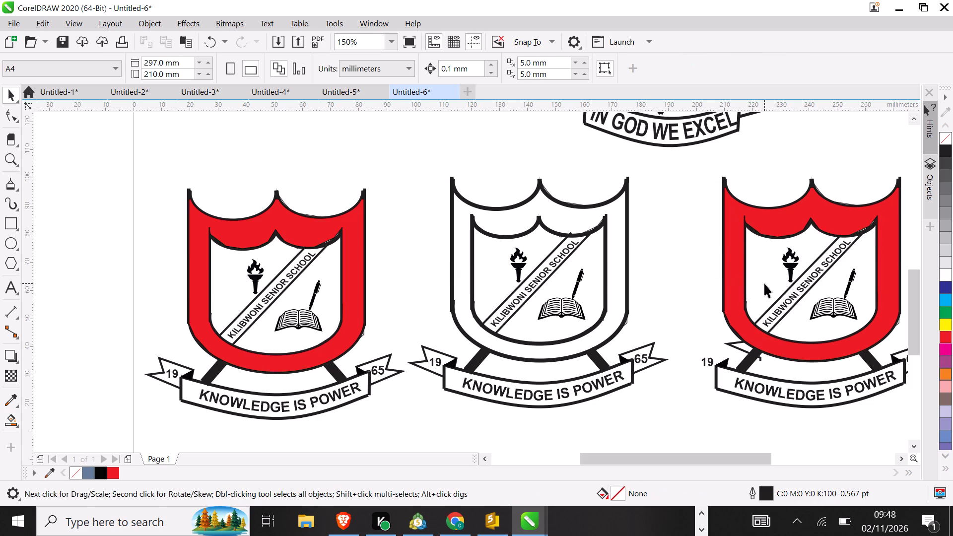
click(815, 225)
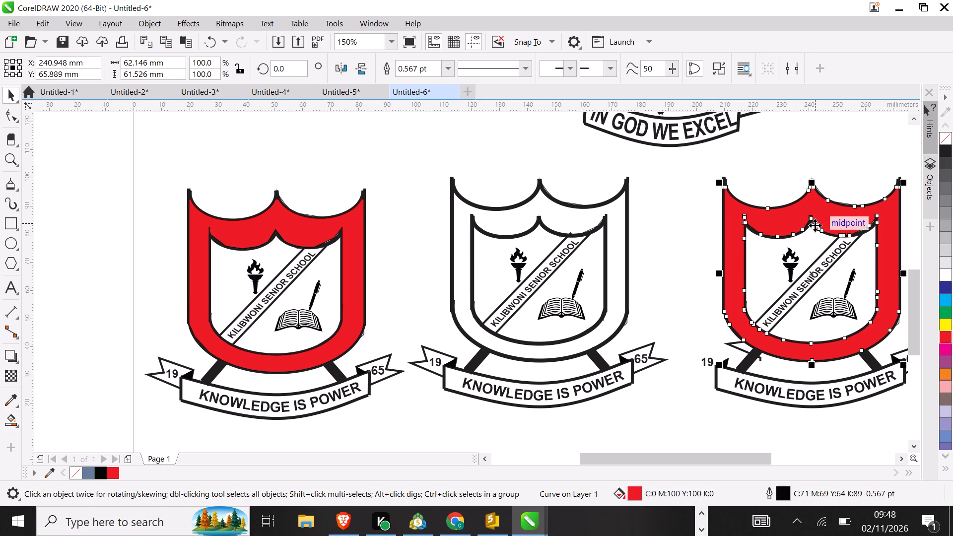
click(815, 225)
click(685, 288)
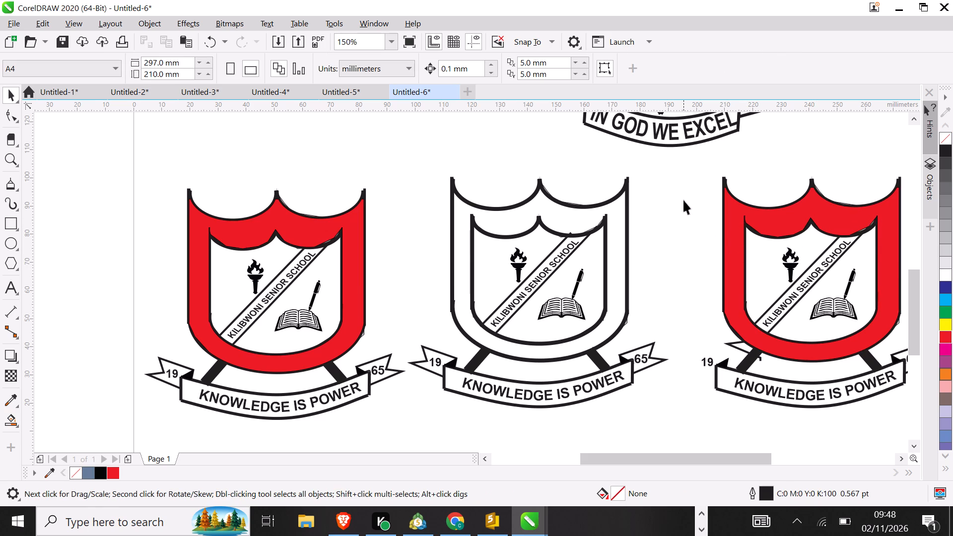
drag(685, 197, 887, 346)
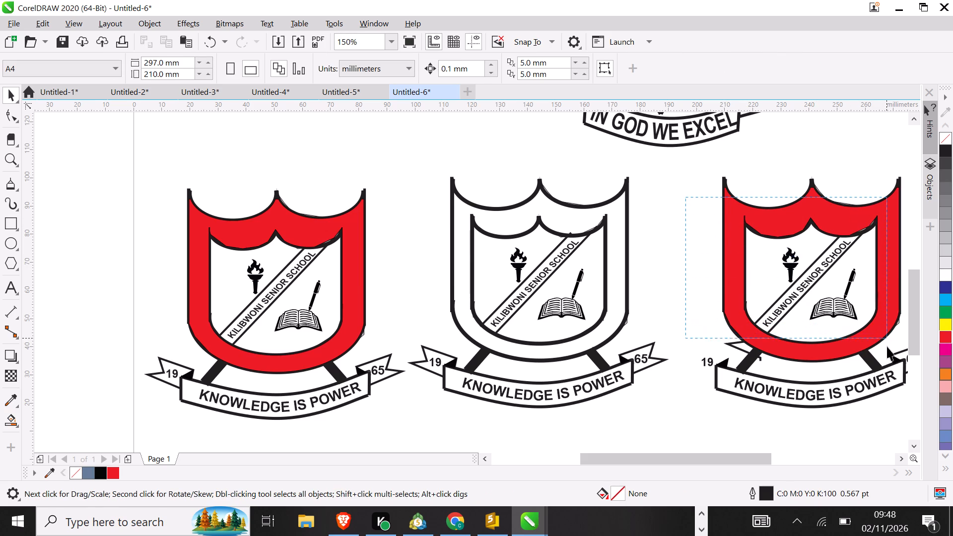
drag(887, 346, 887, 350)
key(BackSpace)
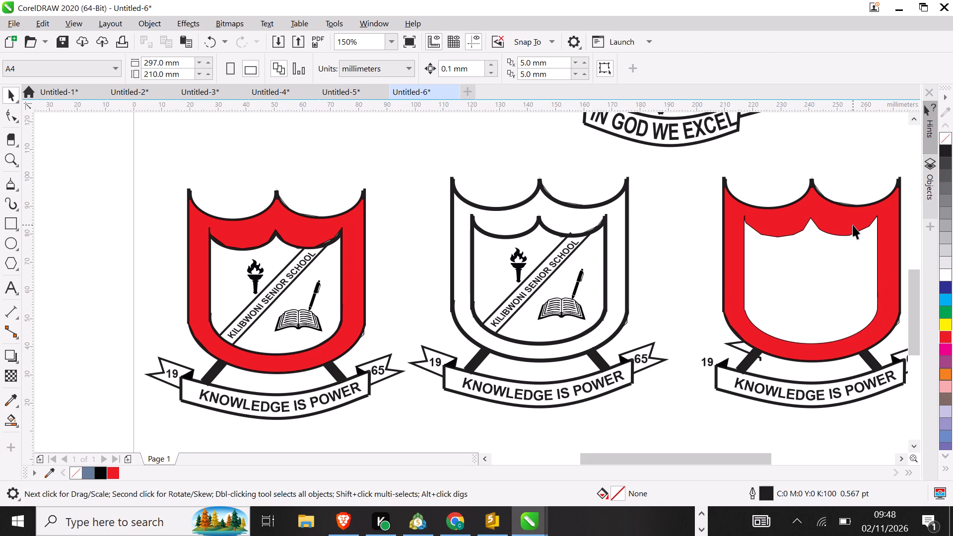
Delete the third shield's upper-right black arc, right support bar and the ribbon tail with 65.
drag(802, 157, 901, 390)
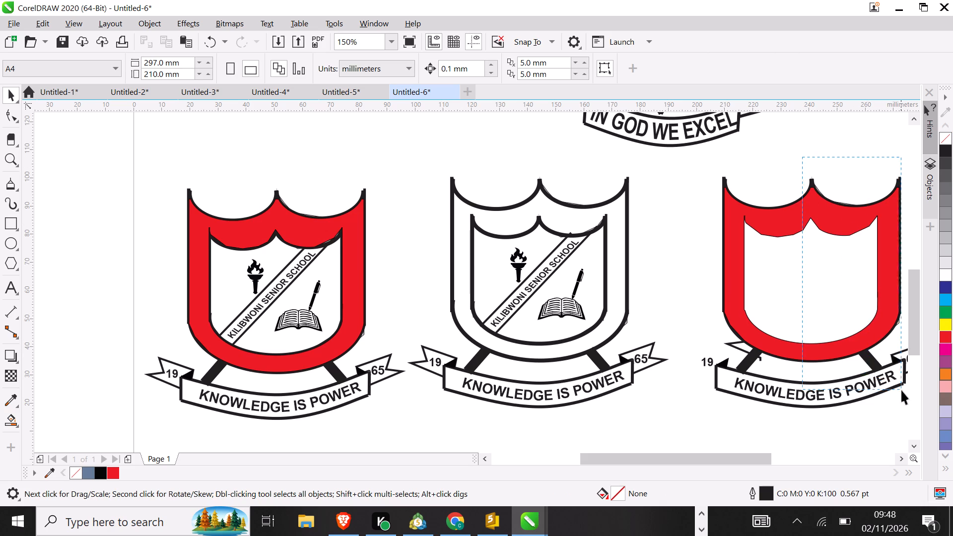
drag(901, 390, 816, 378)
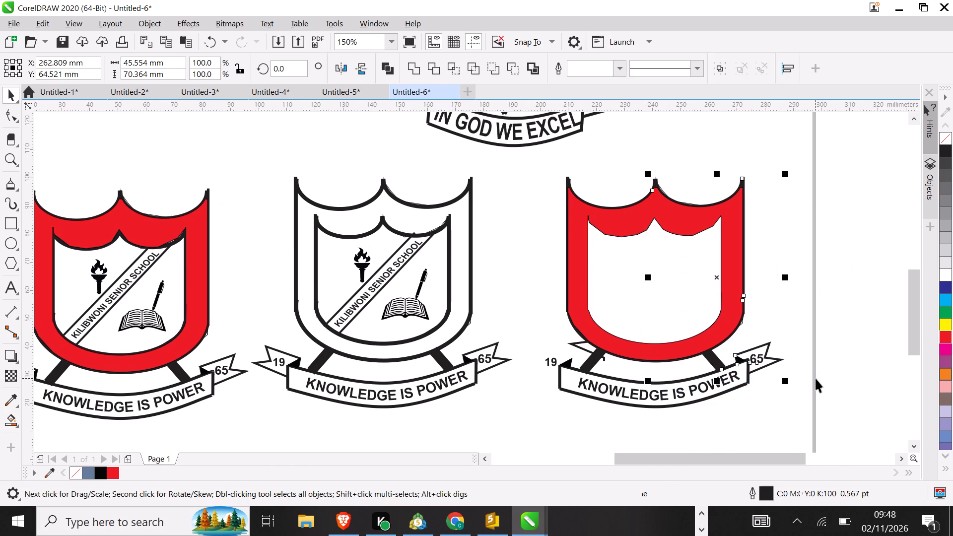
key(BackSpace)
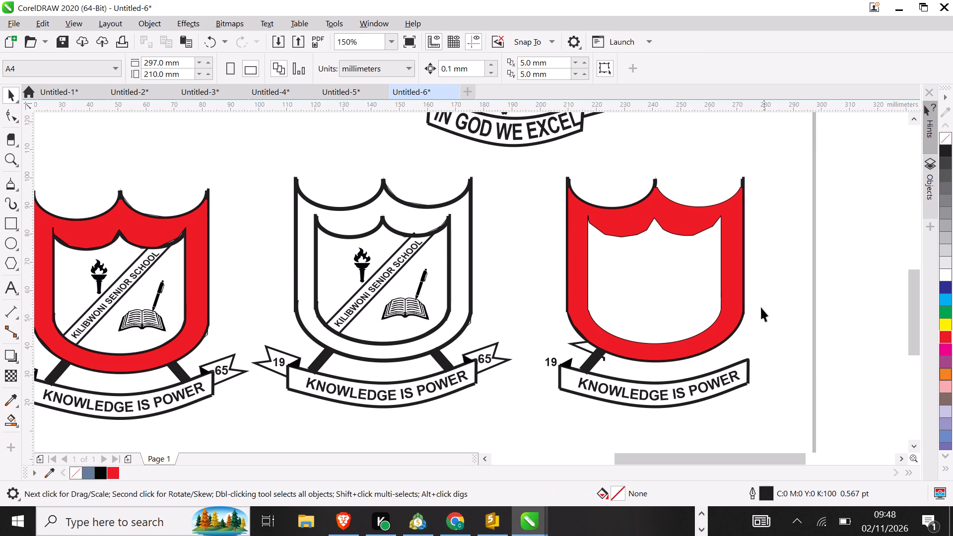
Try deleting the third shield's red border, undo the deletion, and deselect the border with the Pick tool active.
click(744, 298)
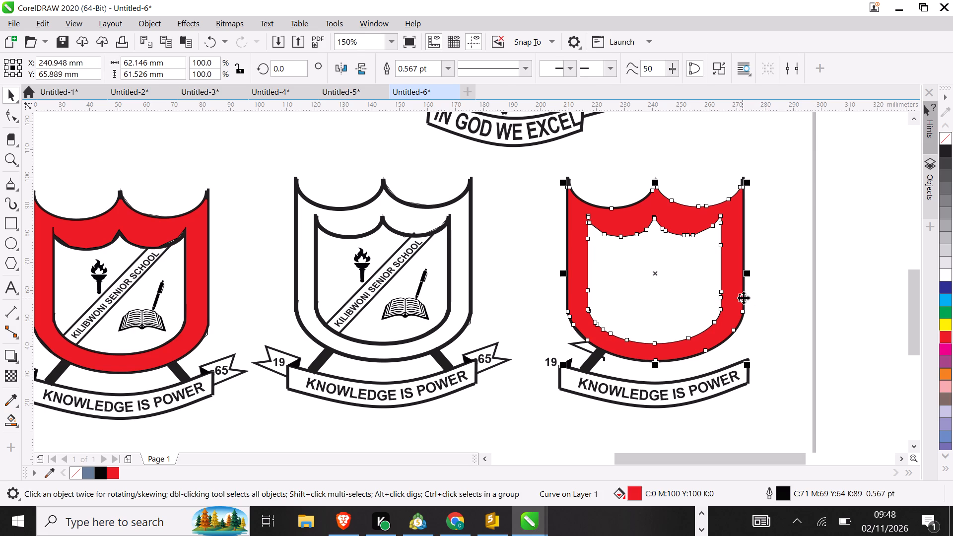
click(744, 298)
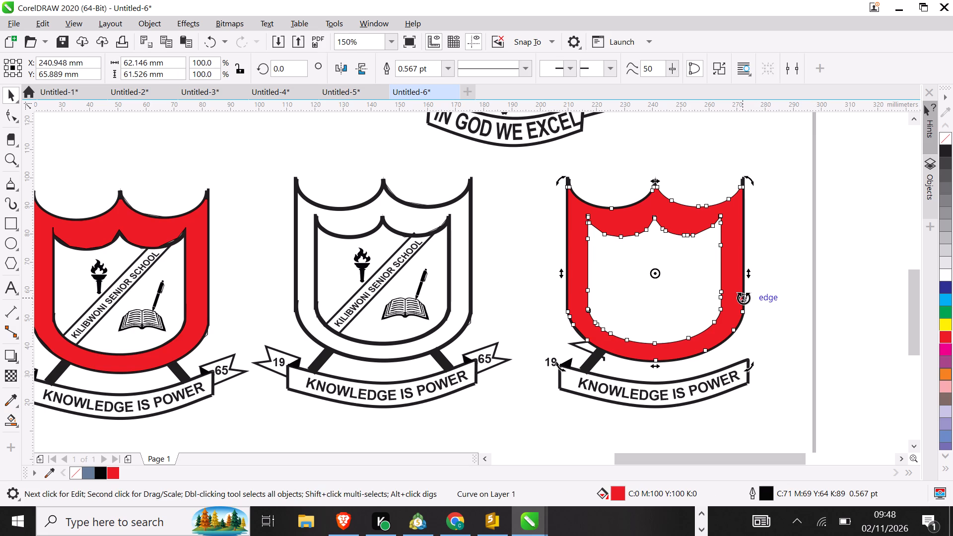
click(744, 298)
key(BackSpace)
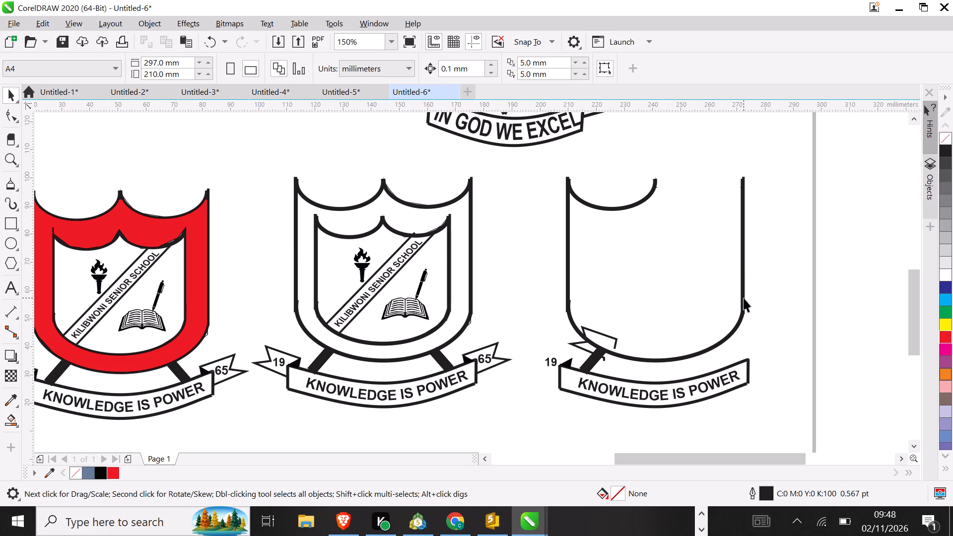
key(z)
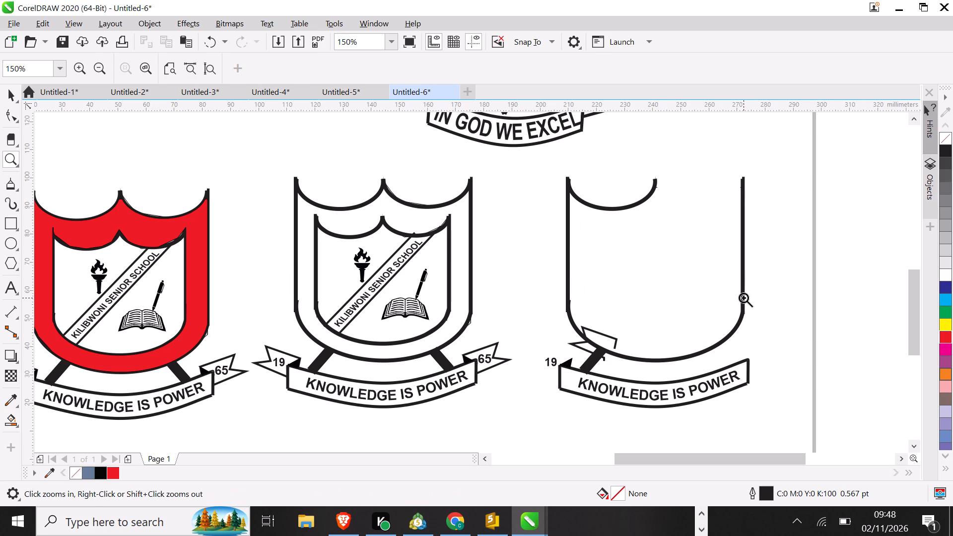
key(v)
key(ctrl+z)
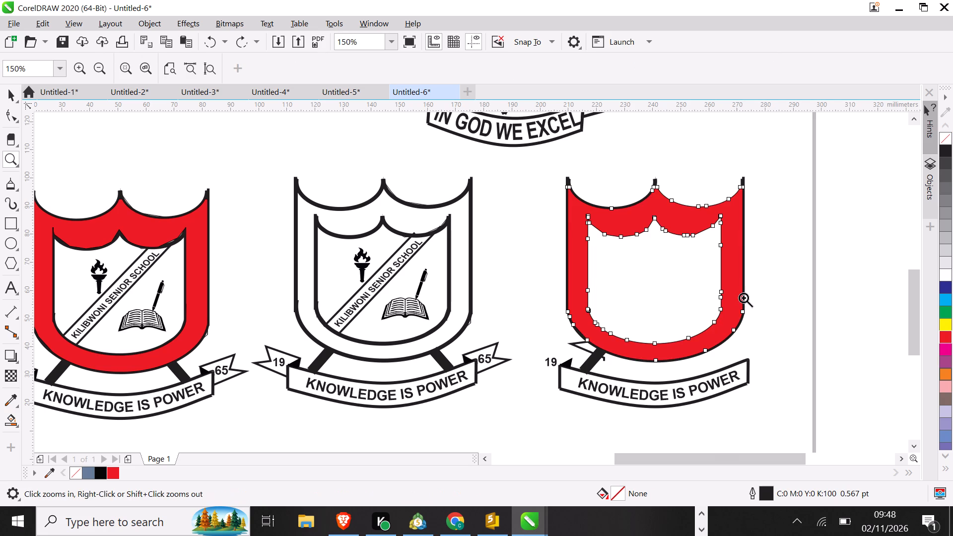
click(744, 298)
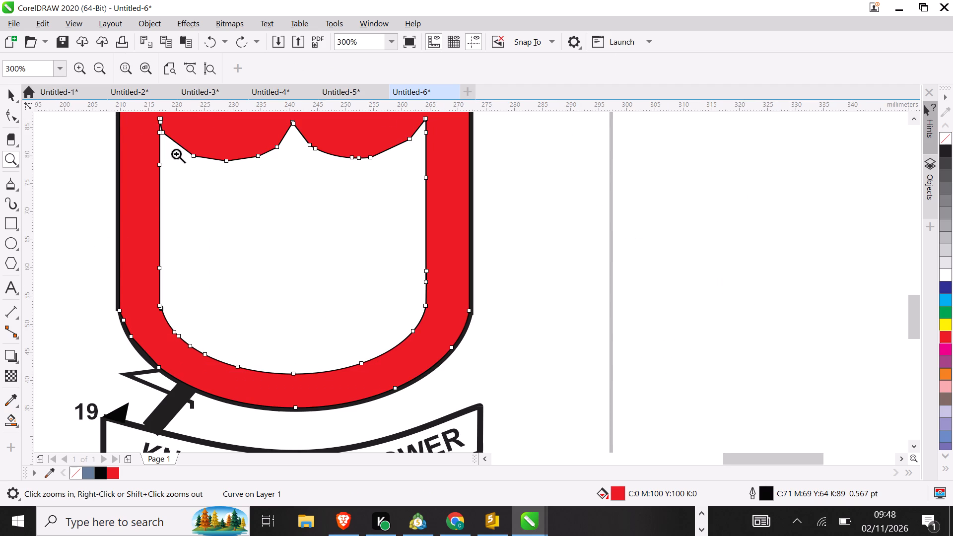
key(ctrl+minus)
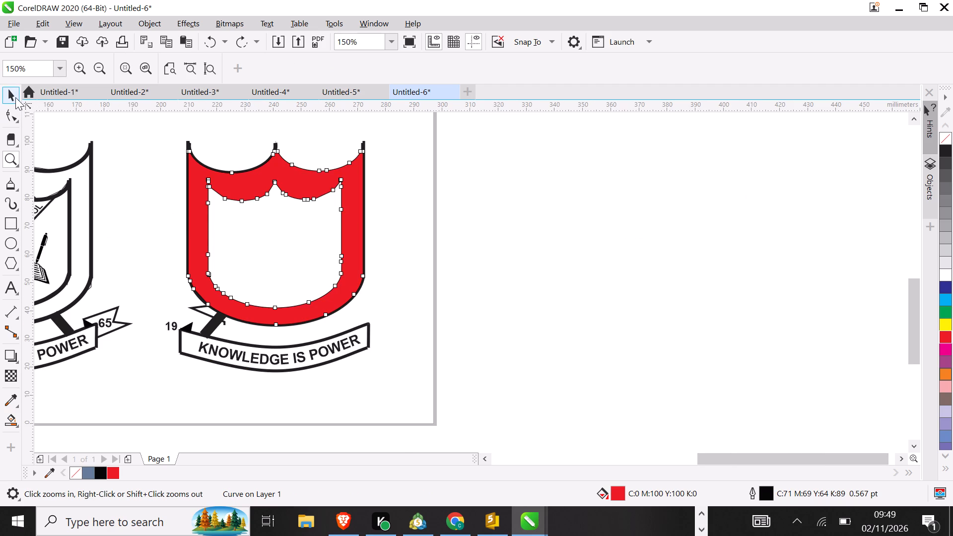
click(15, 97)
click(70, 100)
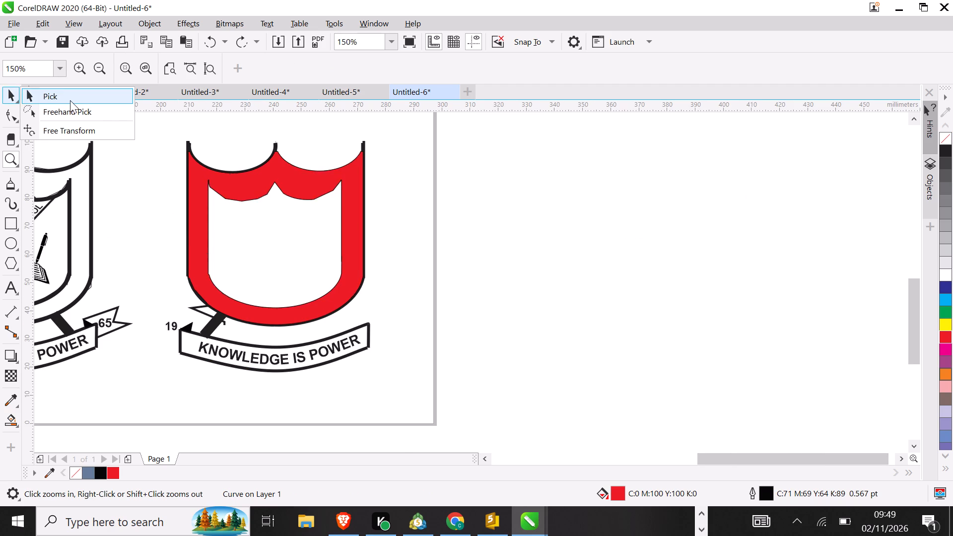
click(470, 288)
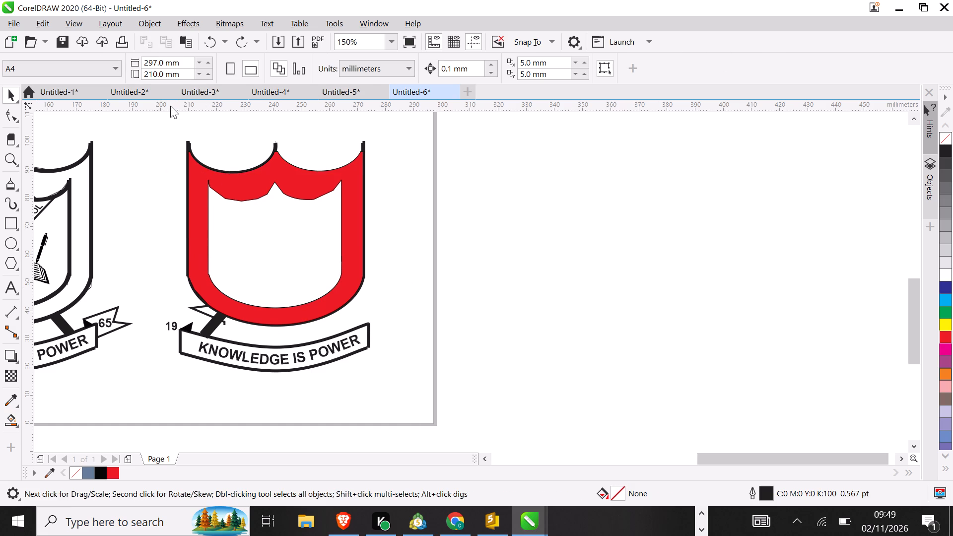
Delete the third shield's upper-left black arc, left support bar, and the ribbon's left end with 19.
drag(156, 126, 174, 386)
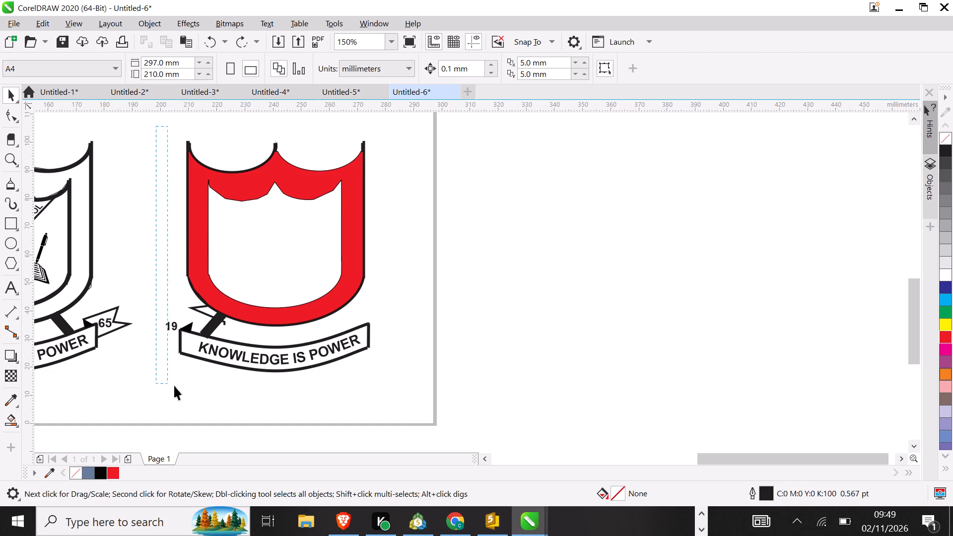
drag(174, 386, 294, 376)
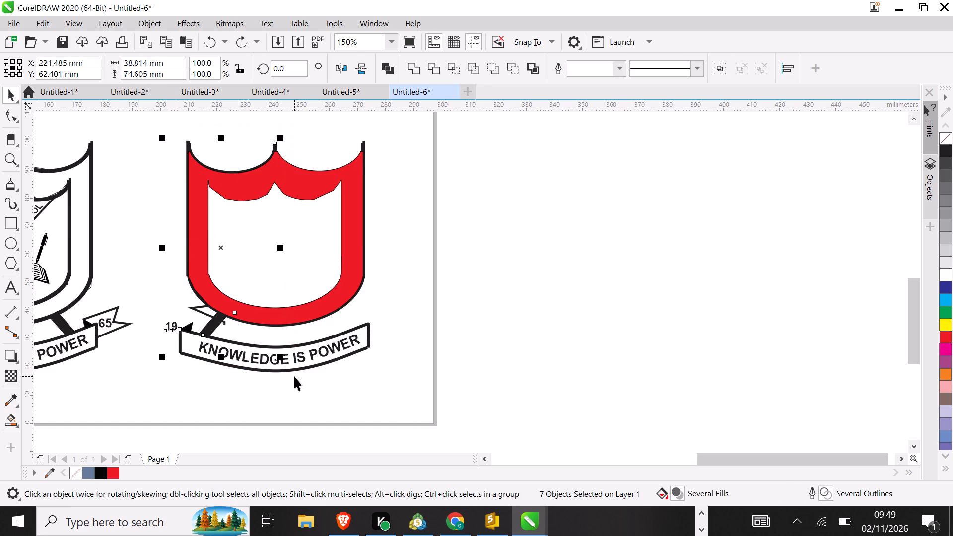
key(BackSpace)
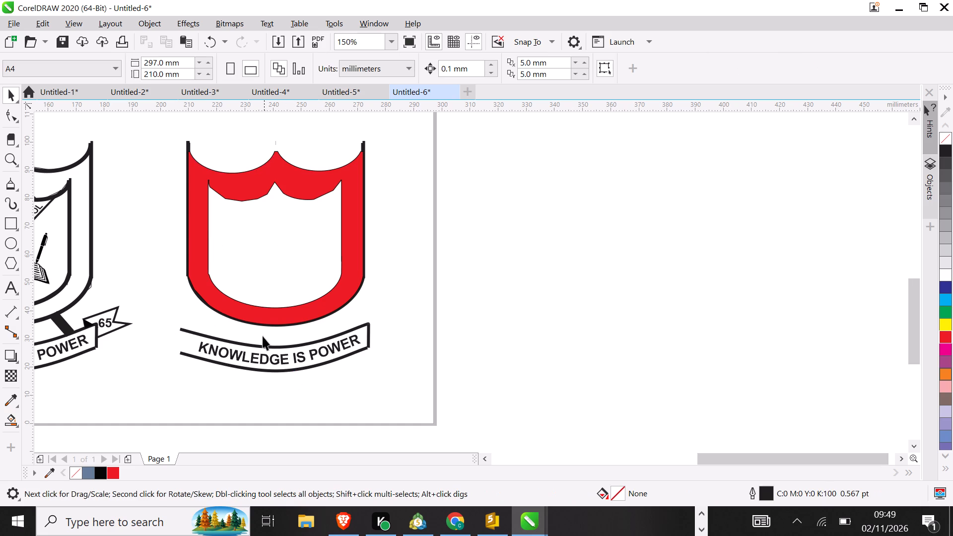
Delete the third shield's thick black side outlines, leaving its red border in place.
click(260, 324)
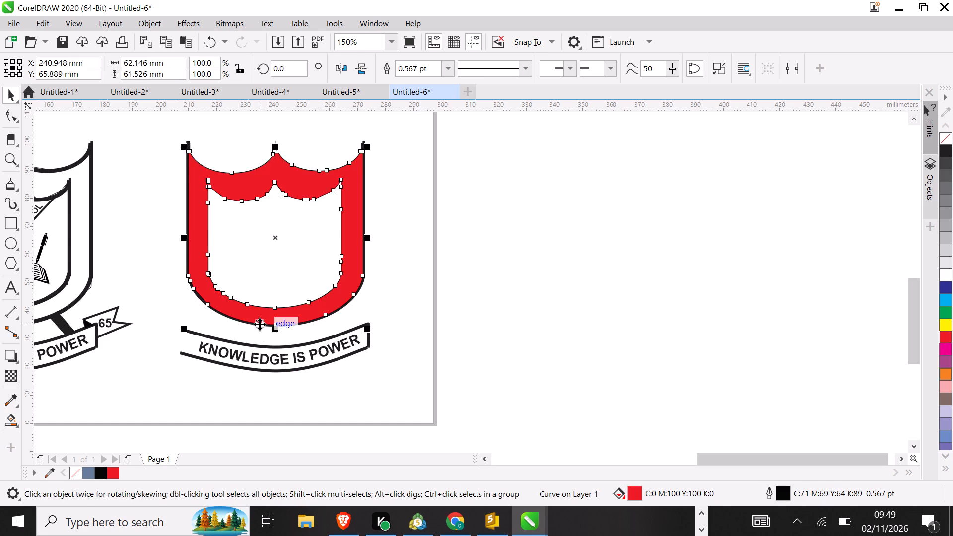
click(260, 324)
click(260, 324)
click(387, 313)
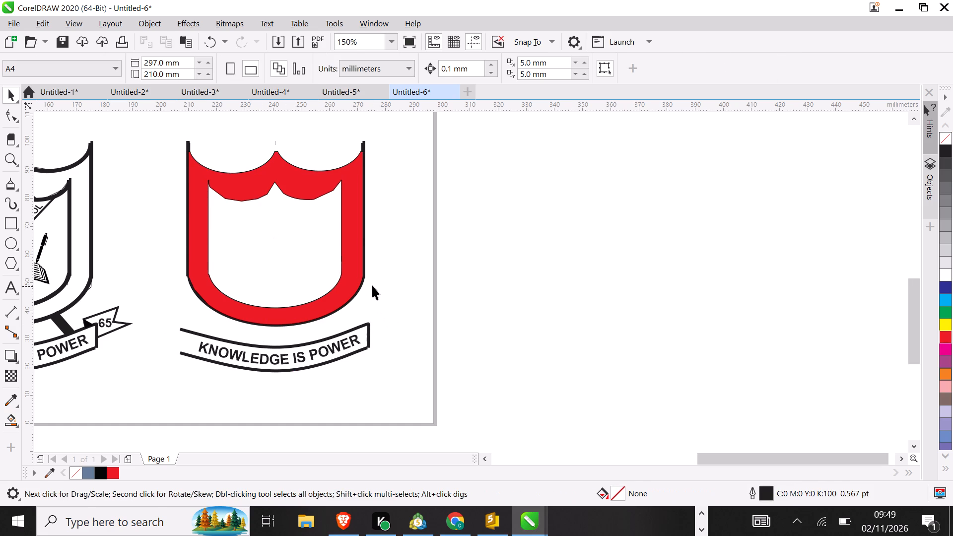
drag(365, 277, 455, 282)
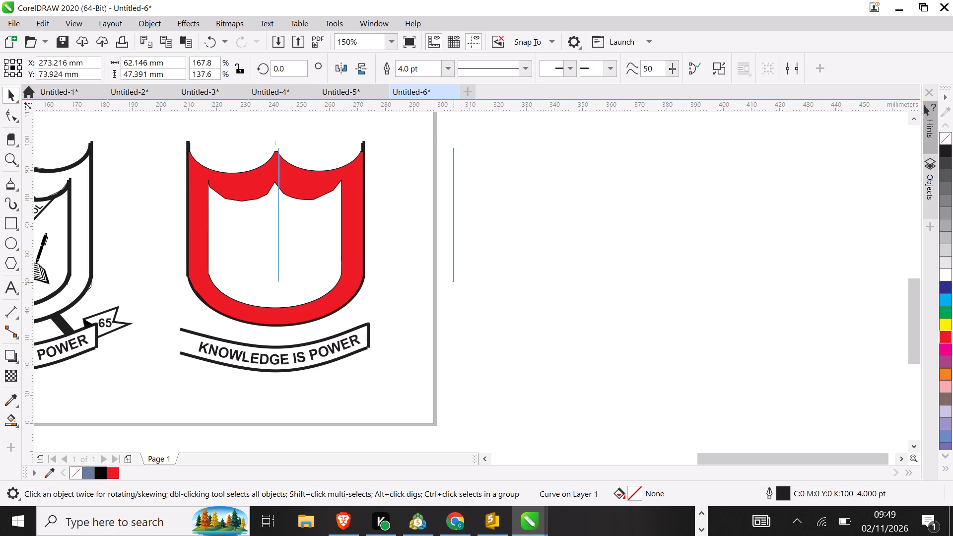
drag(455, 282, 608, 326)
key(BackSpace)
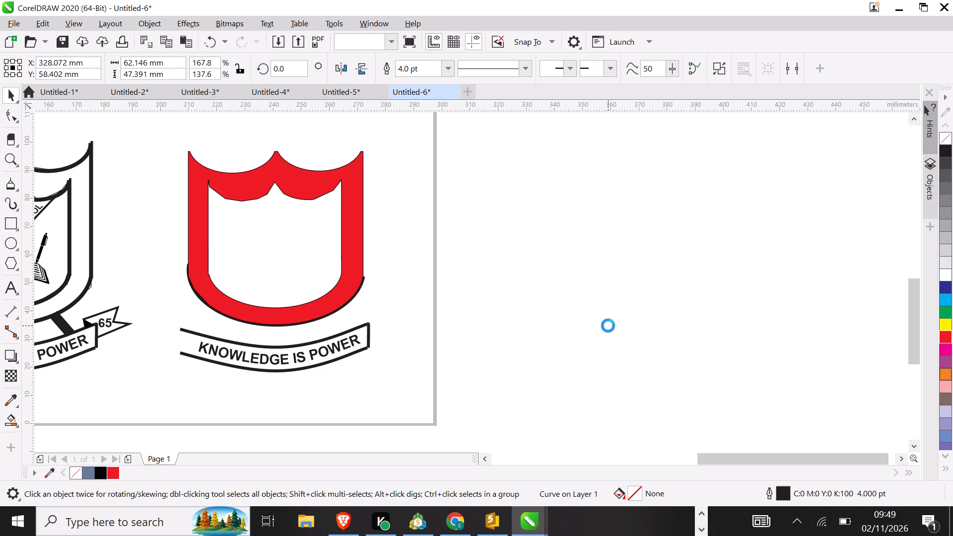
Delete the thick black arc along the bottom of the third shield's red border.
click(362, 283)
click(362, 288)
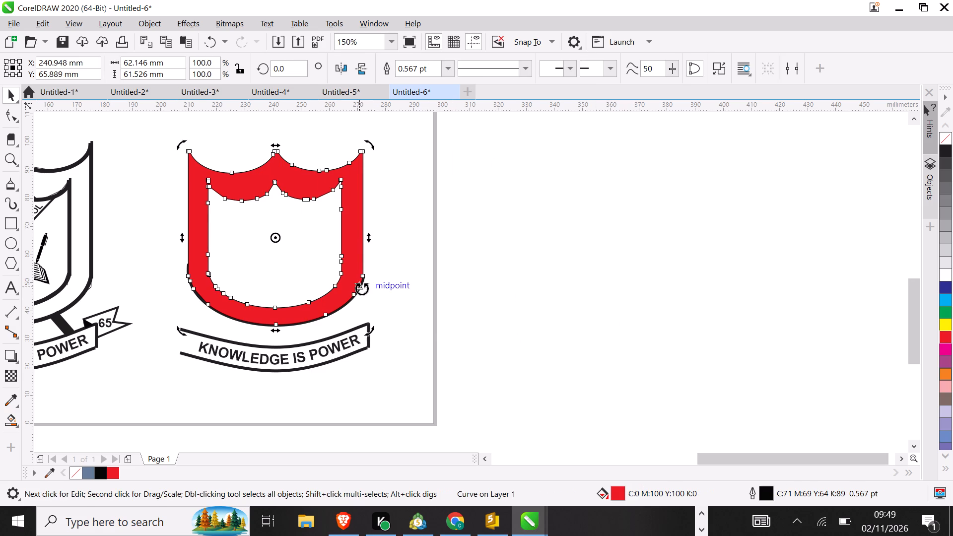
double_click(362, 288)
click(173, 237)
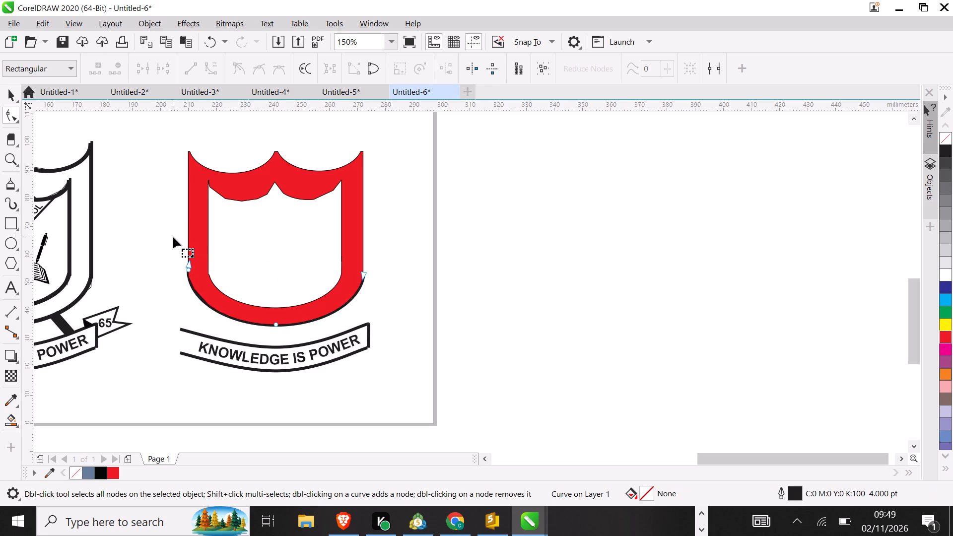
click(11, 98)
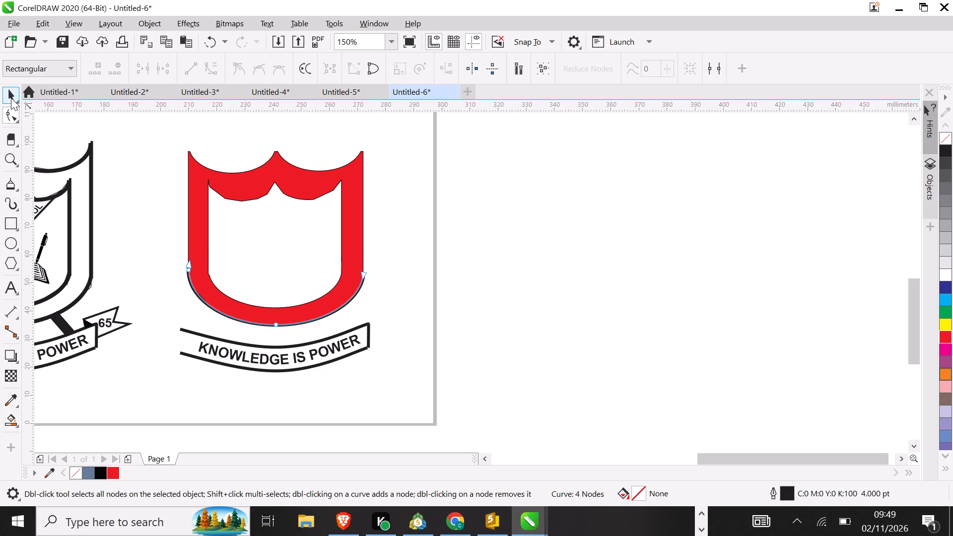
key(BackSpace)
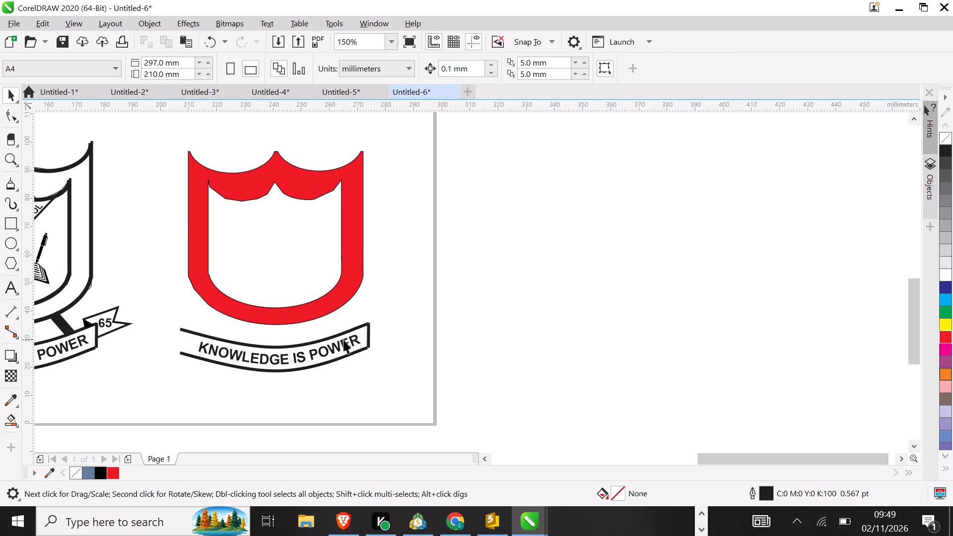
Delete the short vertical line closing the end of the third logo's ribbon after the word POWER.
click(366, 339)
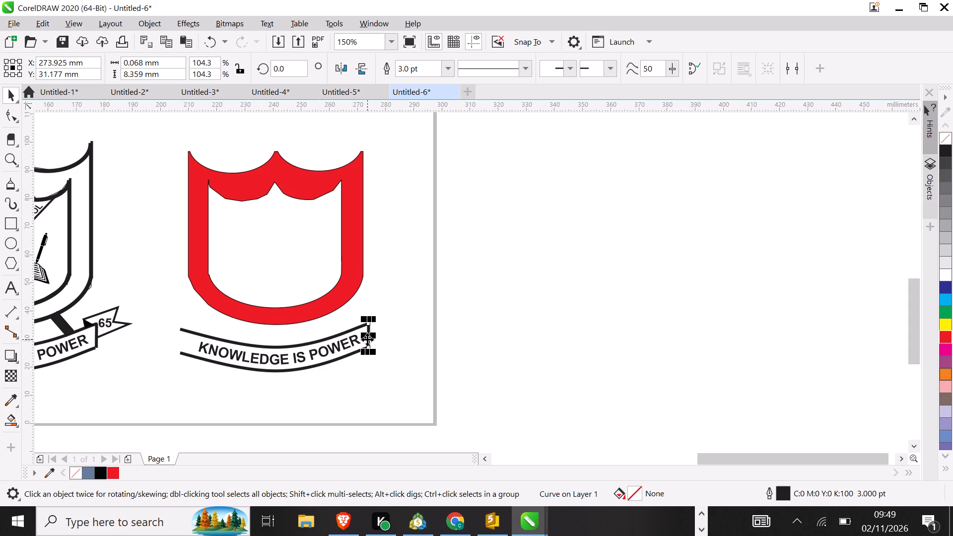
key(BackSpace)
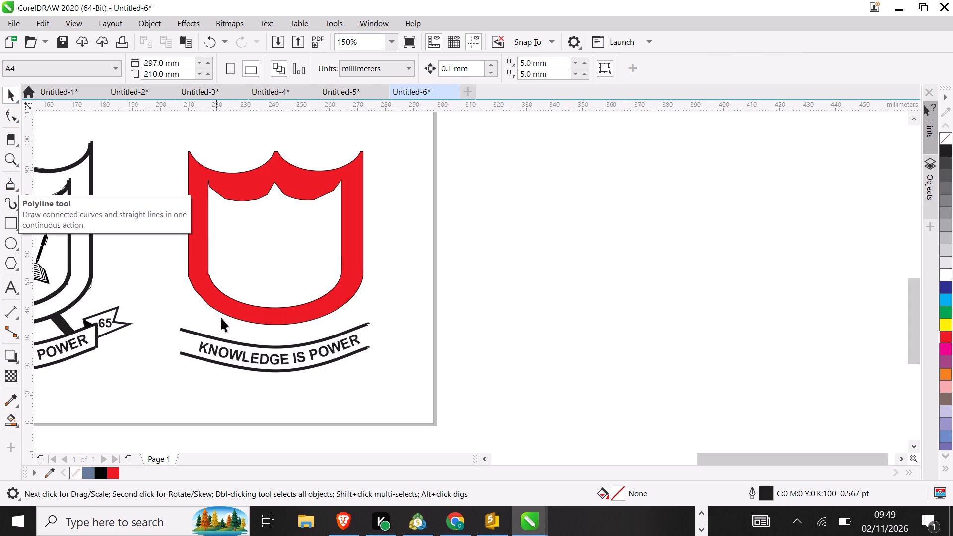
Fill the third logo's upper ribbon curve red, then try red and yellow on the lower curve and settle on black.
click(234, 345)
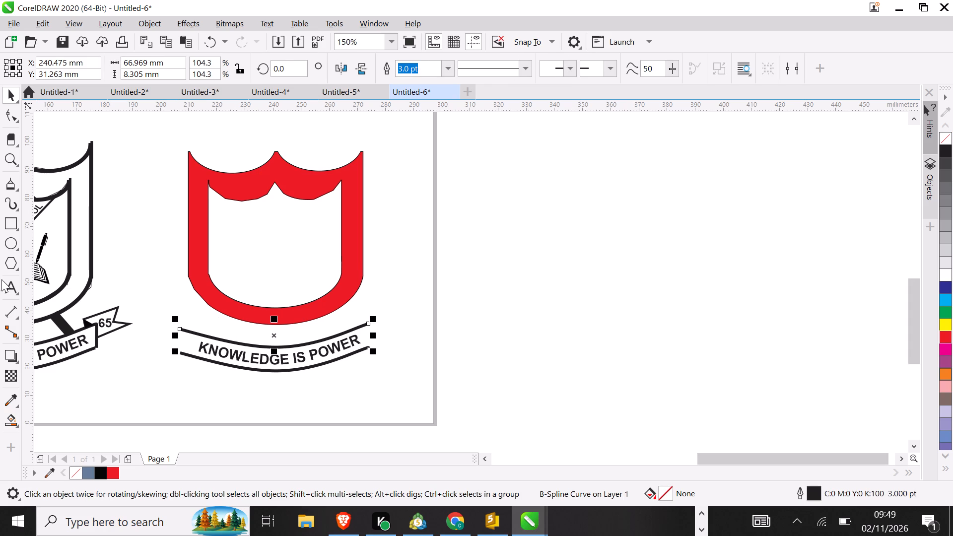
click(107, 470)
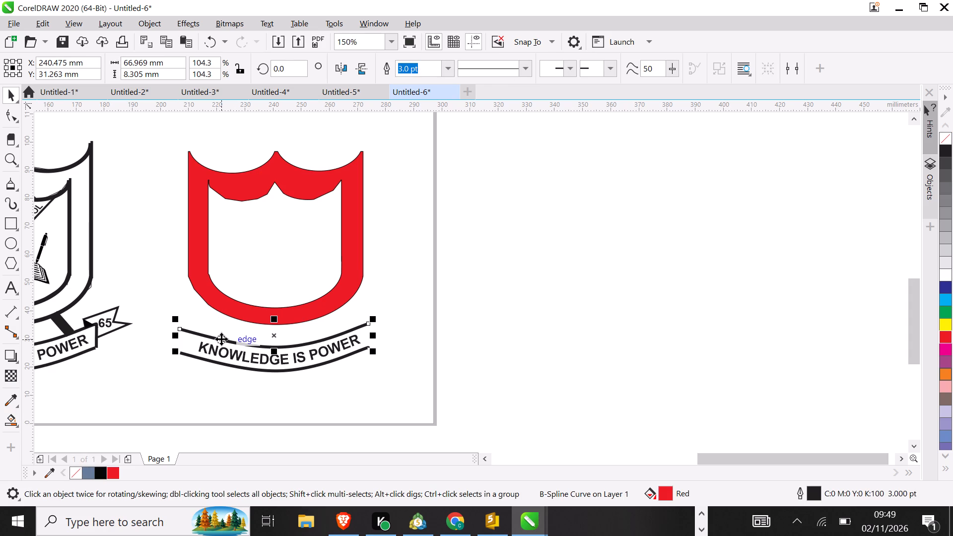
click(221, 340)
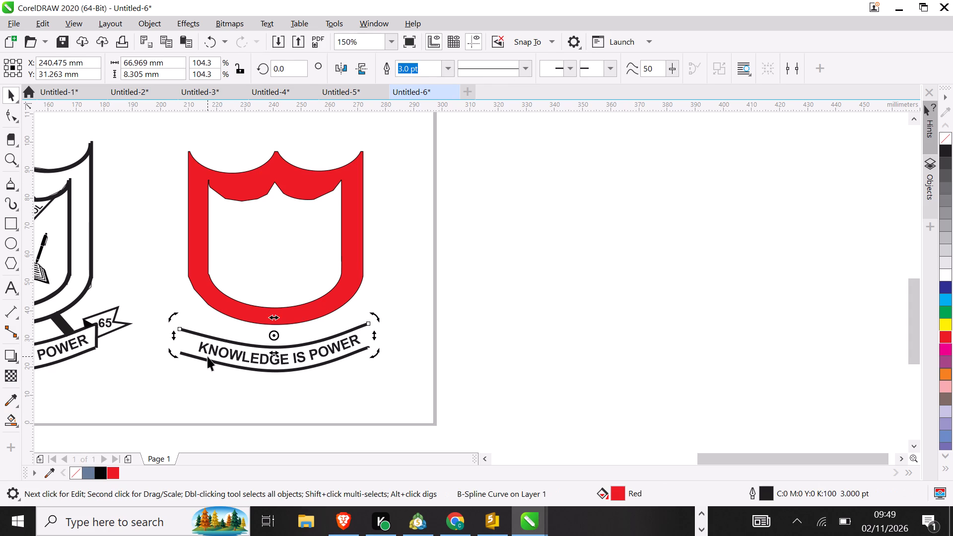
click(207, 356)
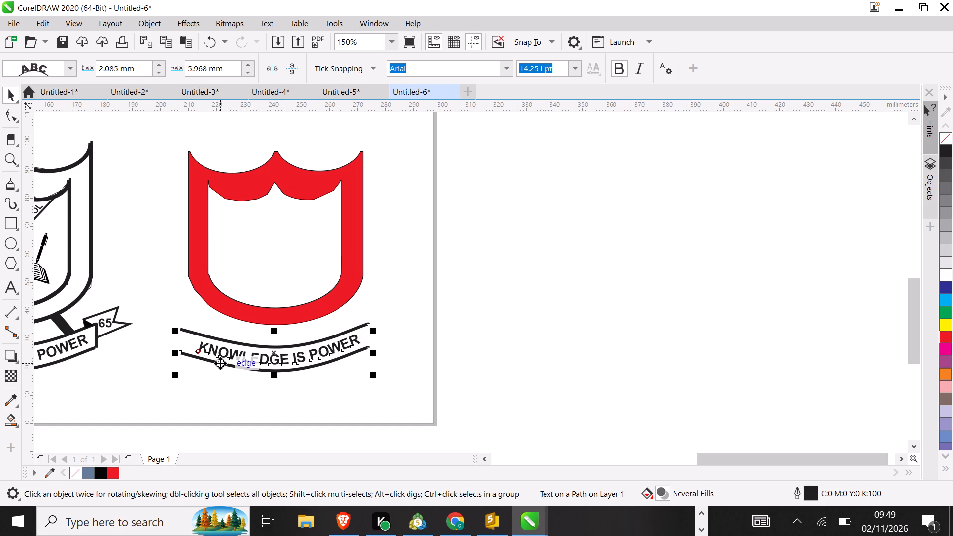
click(220, 363)
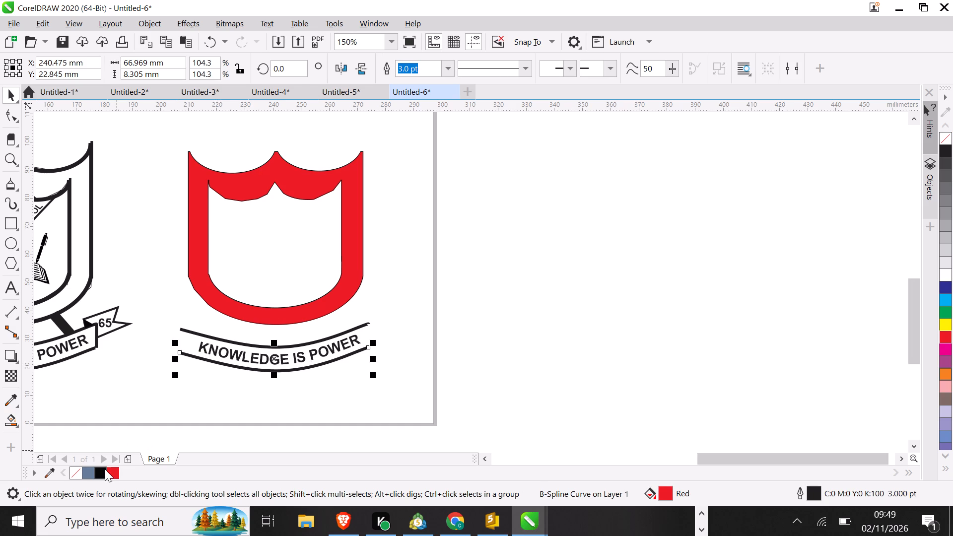
click(111, 469)
click(946, 330)
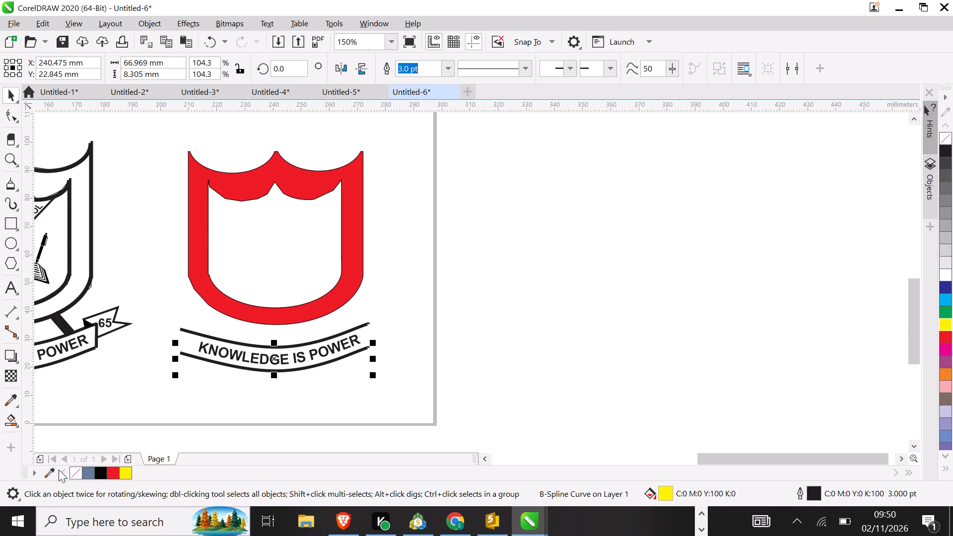
click(101, 470)
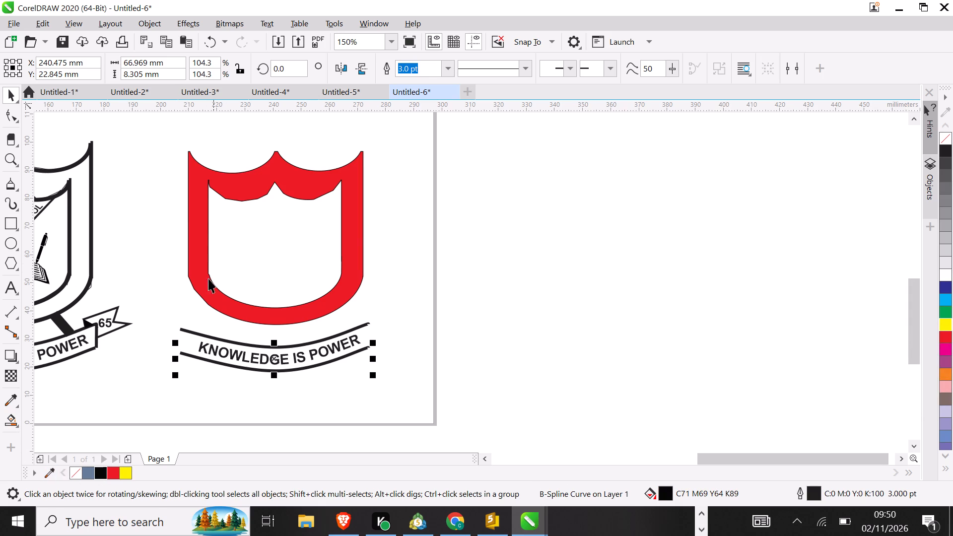
Fill the third shield's border with black (C71 M69 Y64 K89).
click(204, 280)
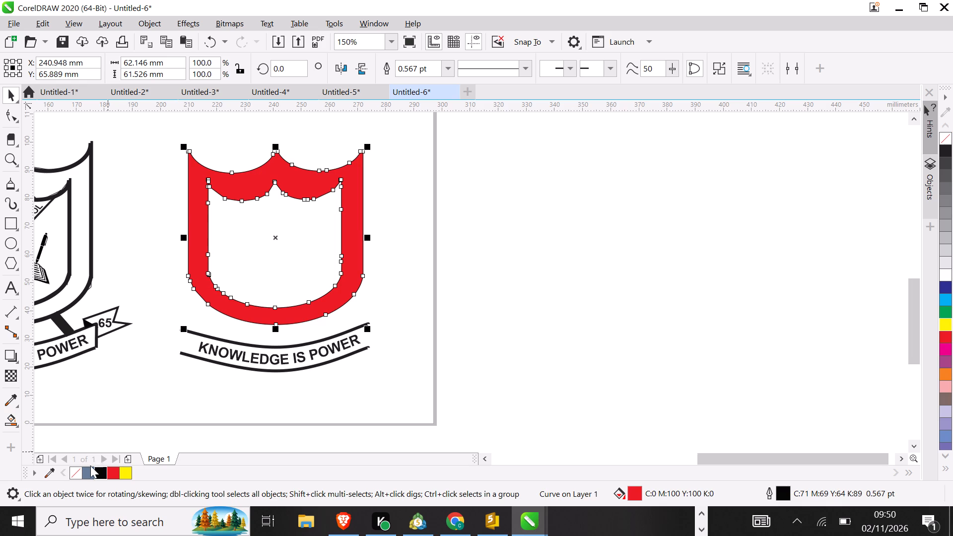
click(96, 474)
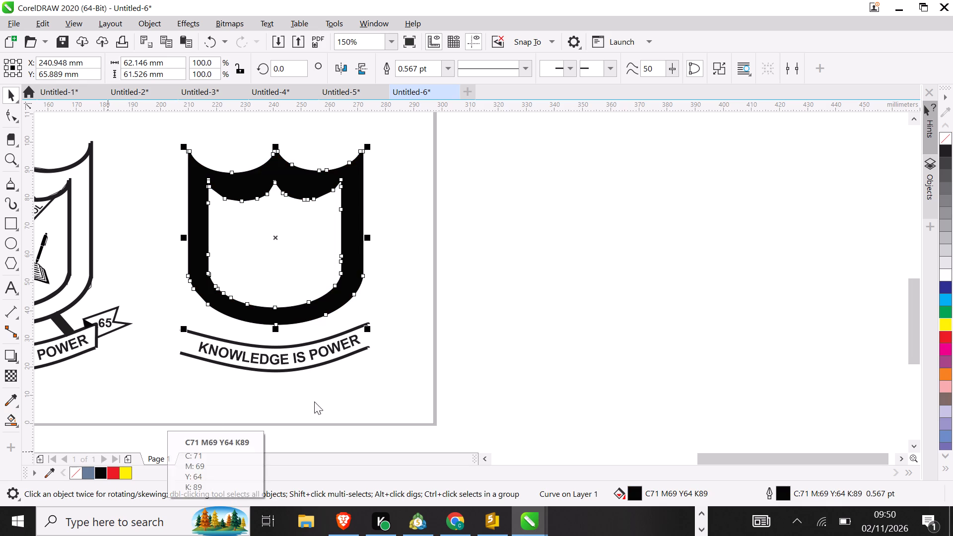
Delete the KNOWLEDGE IS POWER text from the third logo, keeping the two ribbon curves.
click(340, 344)
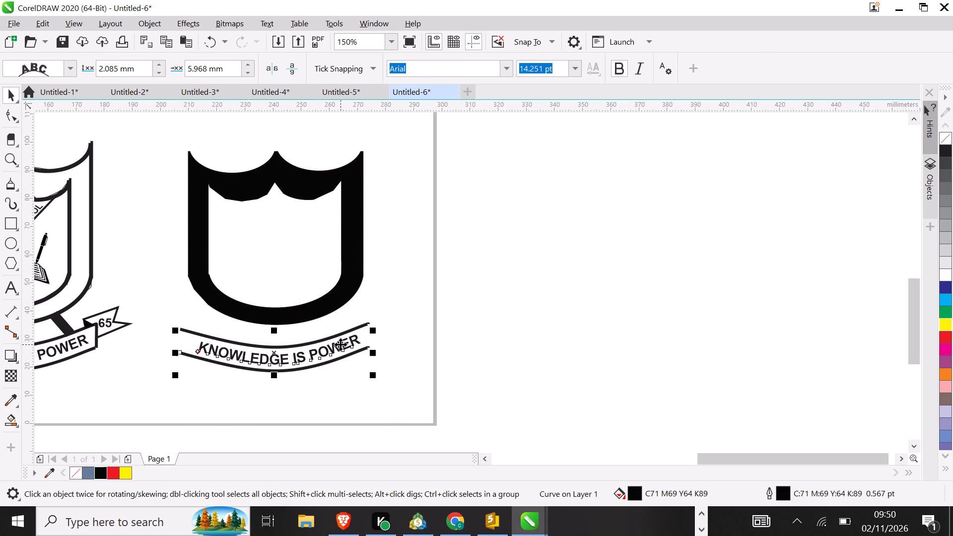
click(340, 344)
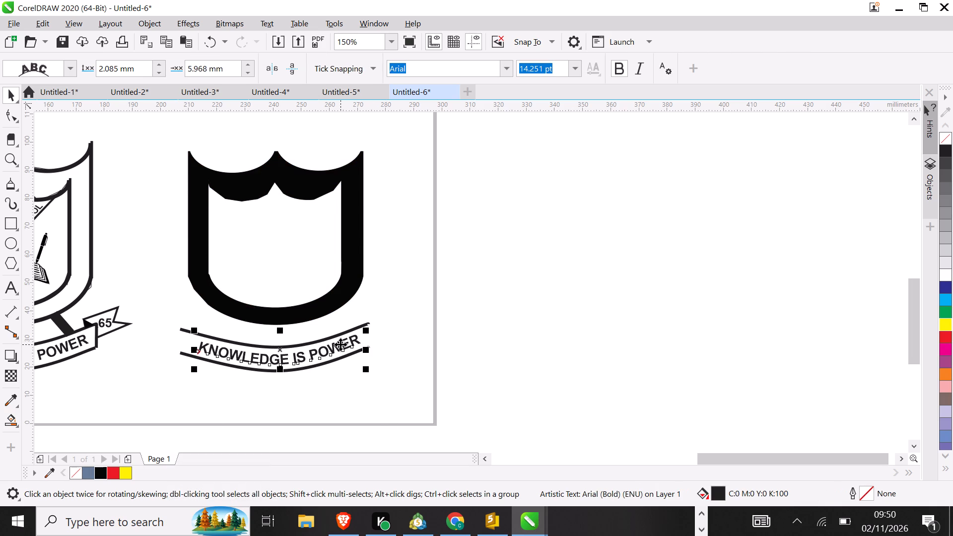
key(BackSpace)
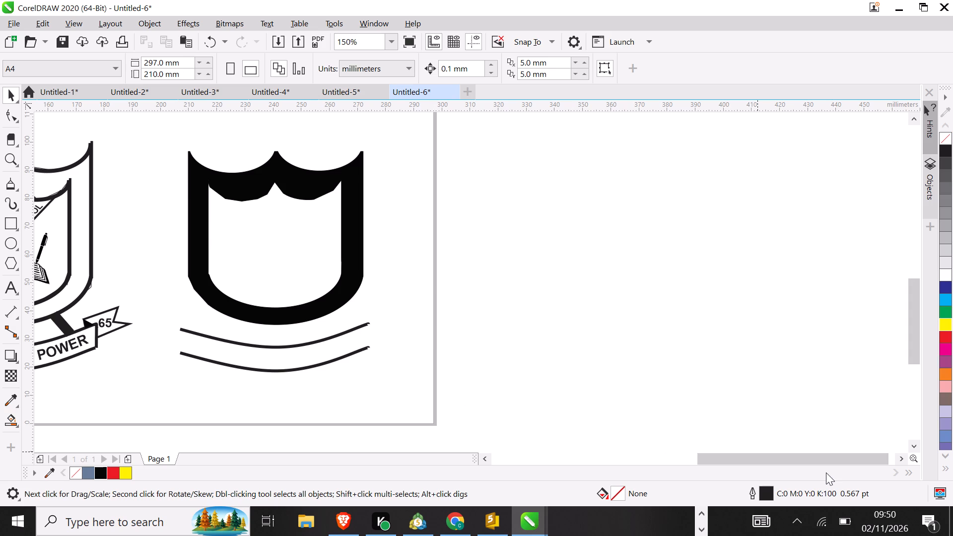
Delete the upper curve of the middle logo's motto ribbon.
click(485, 459)
click(485, 459)
click(485, 459)
click(485, 459)
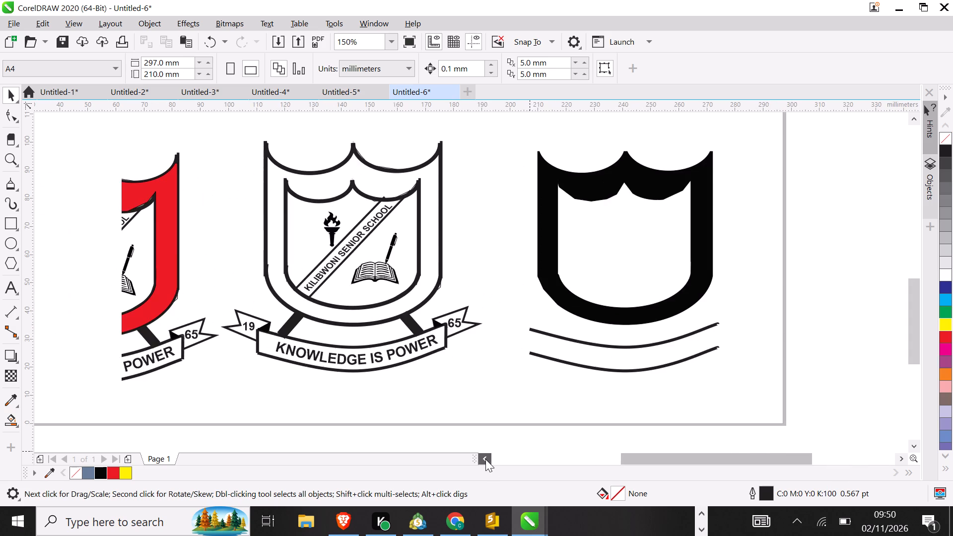
click(485, 459)
click(485, 459)
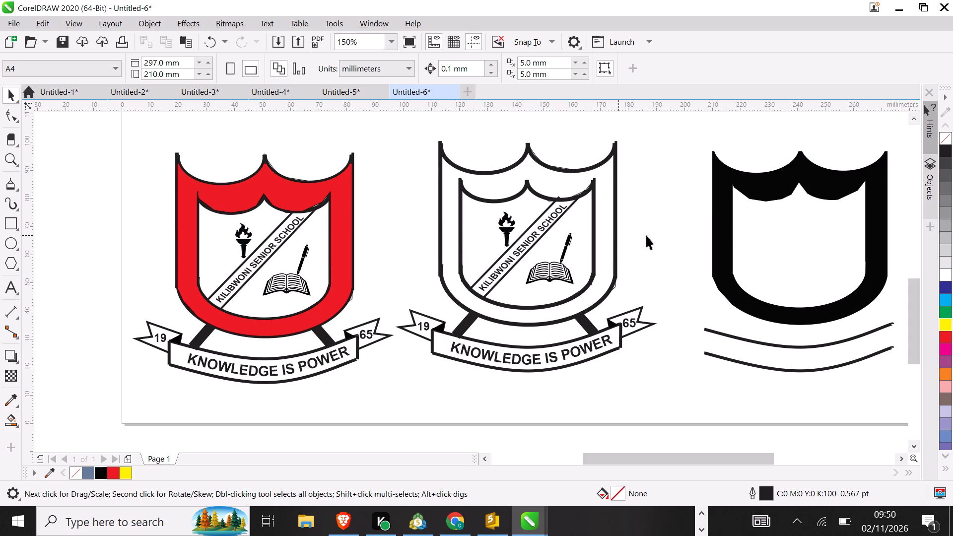
click(520, 344)
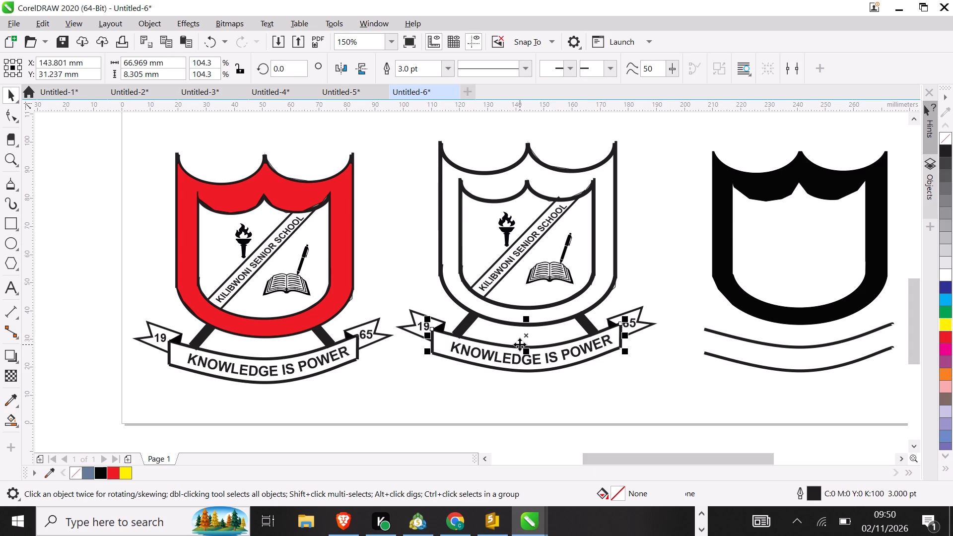
key(BackSpace)
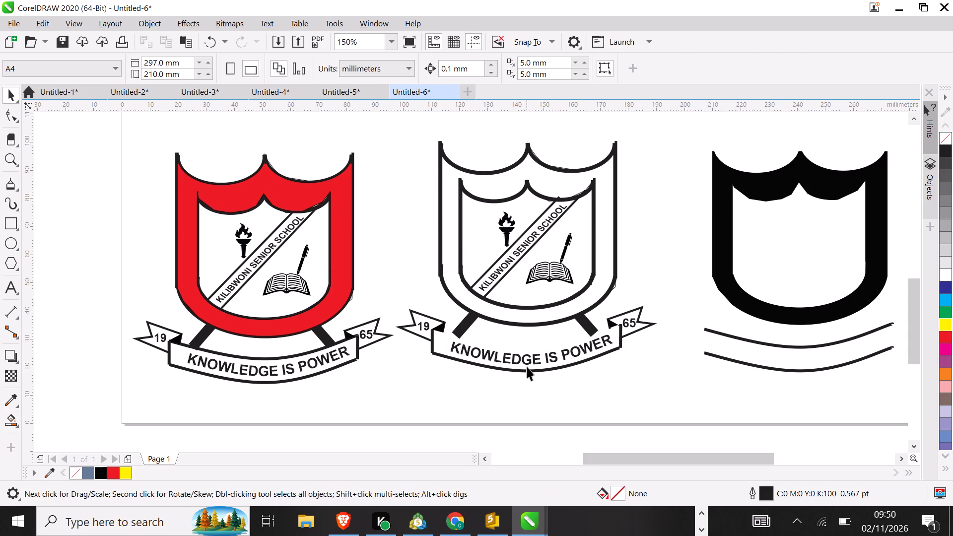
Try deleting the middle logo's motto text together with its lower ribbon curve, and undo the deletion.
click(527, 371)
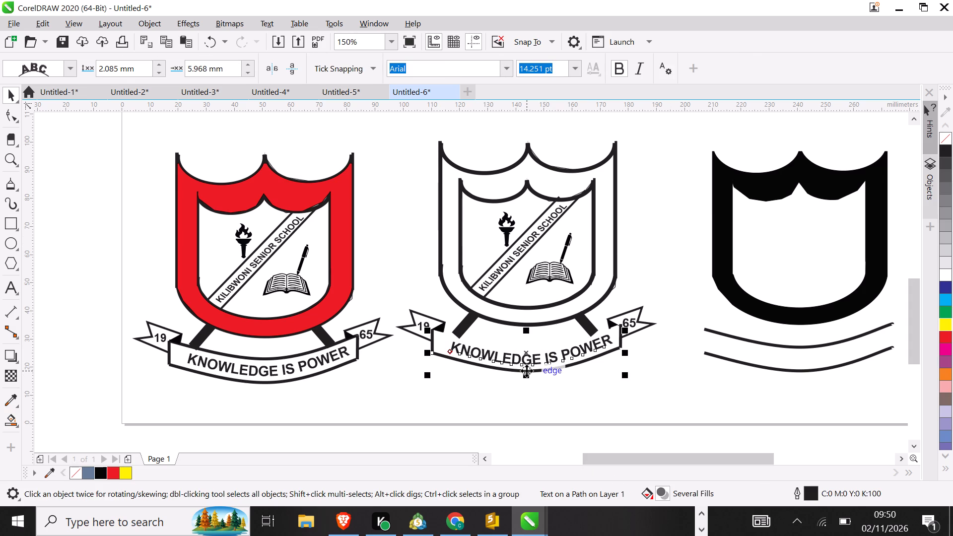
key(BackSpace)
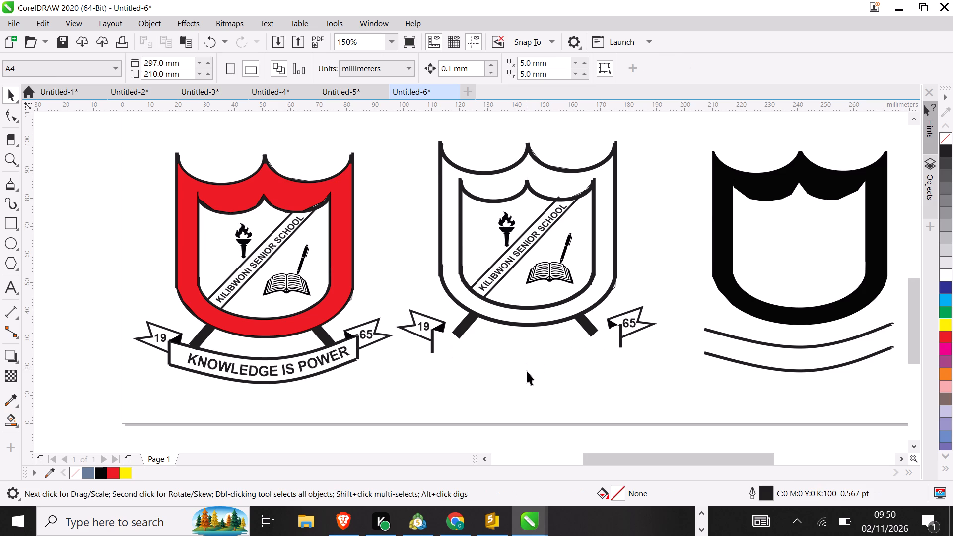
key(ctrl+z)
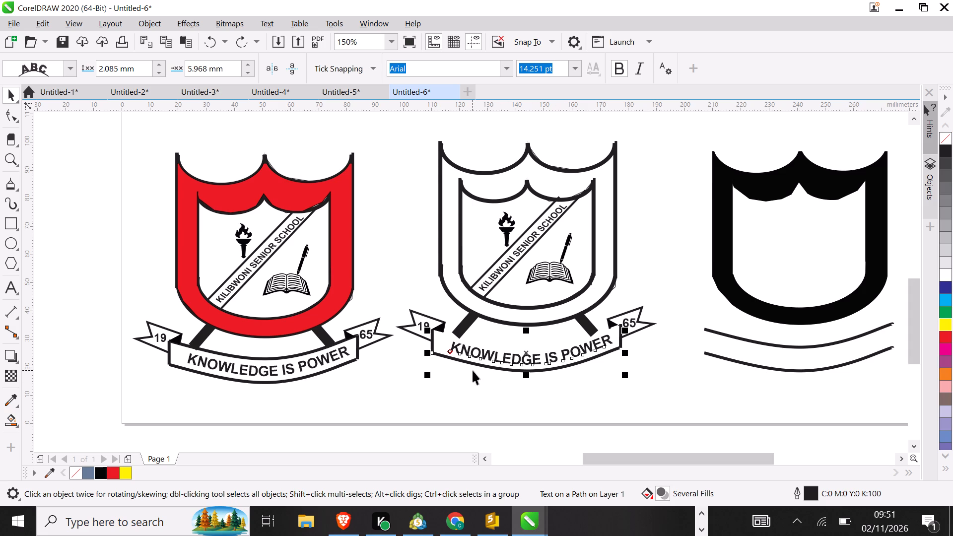
Delete only the lower curve of the middle logo's motto ribbon, keeping the KNOWLEDGE IS POWER text.
click(541, 367)
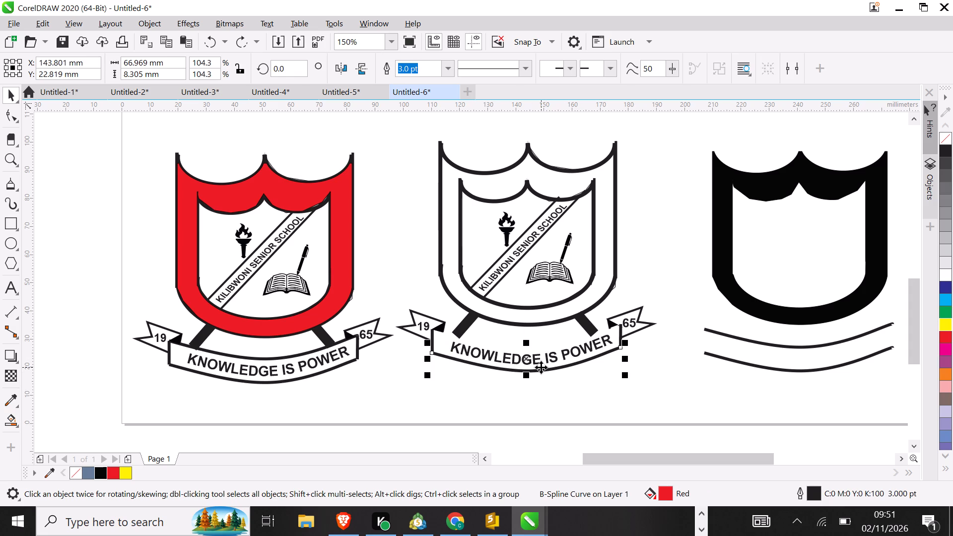
key(Return)
key(BackSpace)
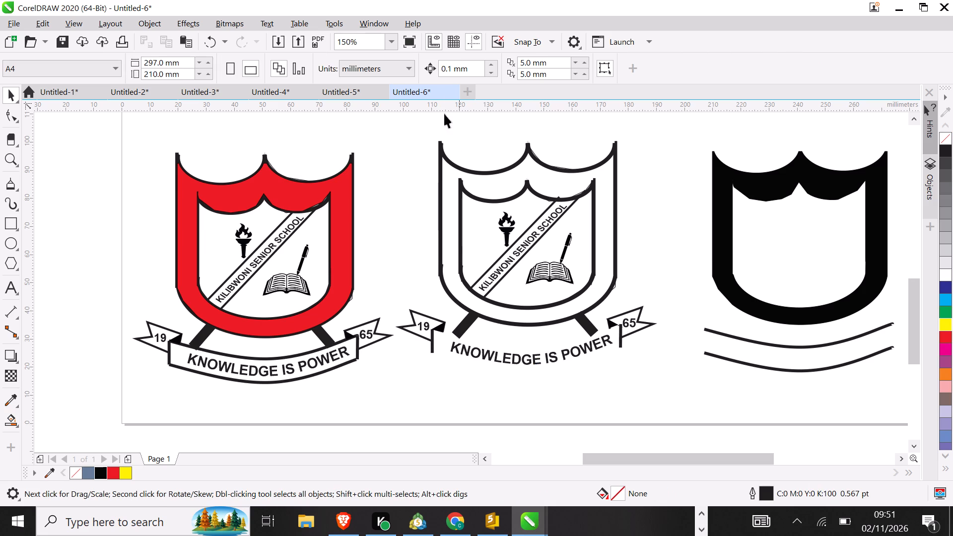
Start saving the document.
click(16, 17)
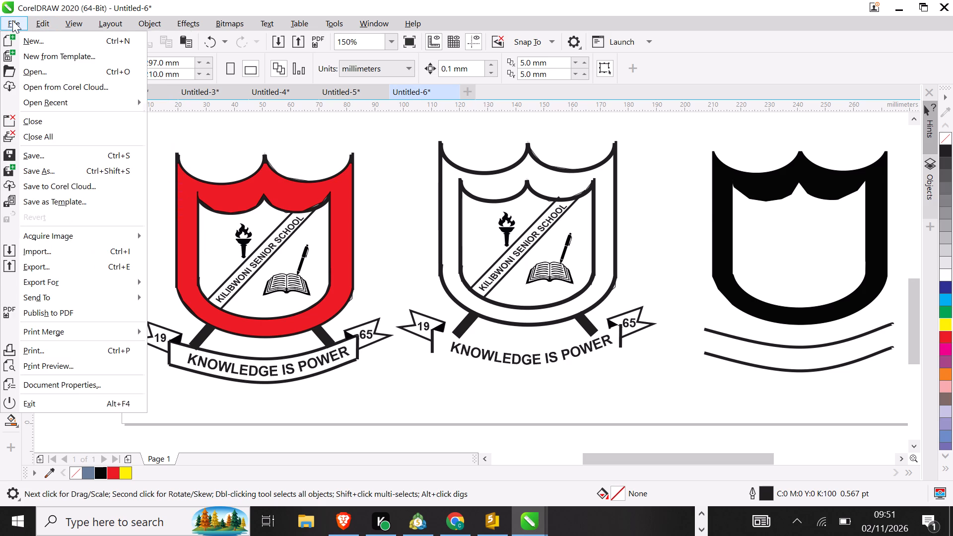
Save the drawing in the Documents folder as a CDR file named KILIBWONI.
click(47, 164)
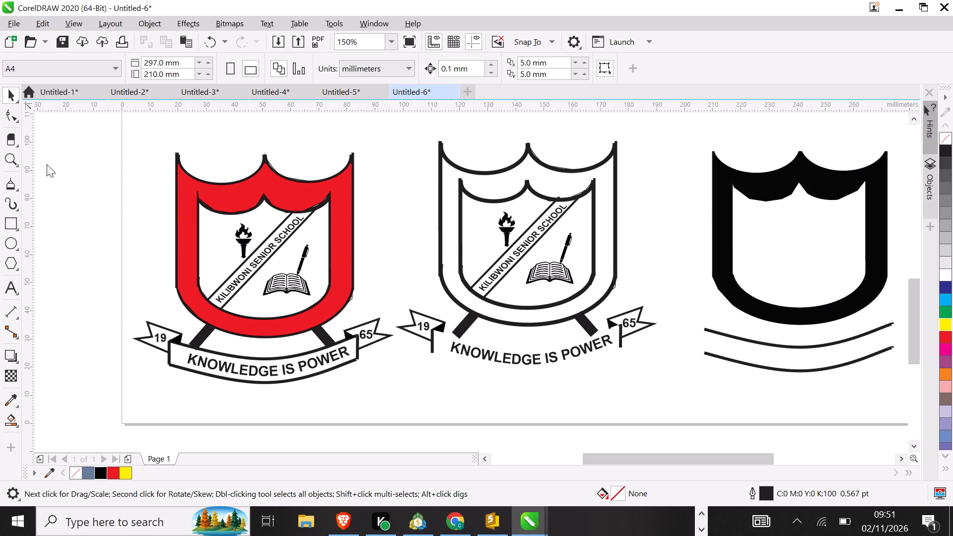
key(BackSpace)
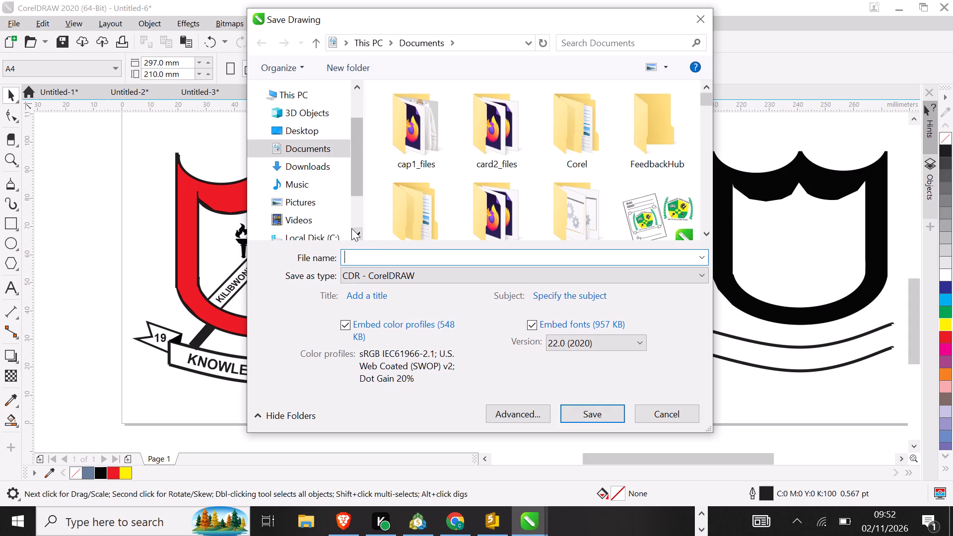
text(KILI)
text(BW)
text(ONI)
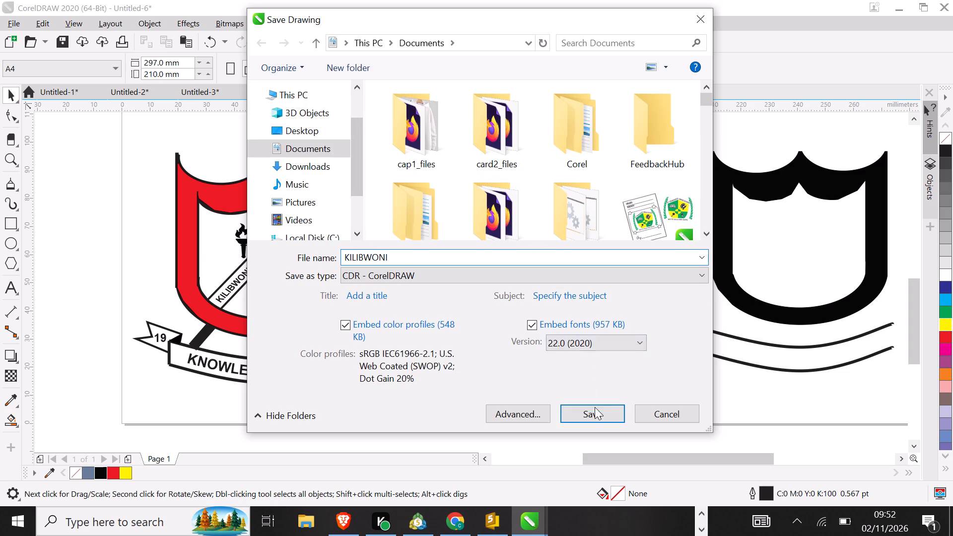
click(593, 414)
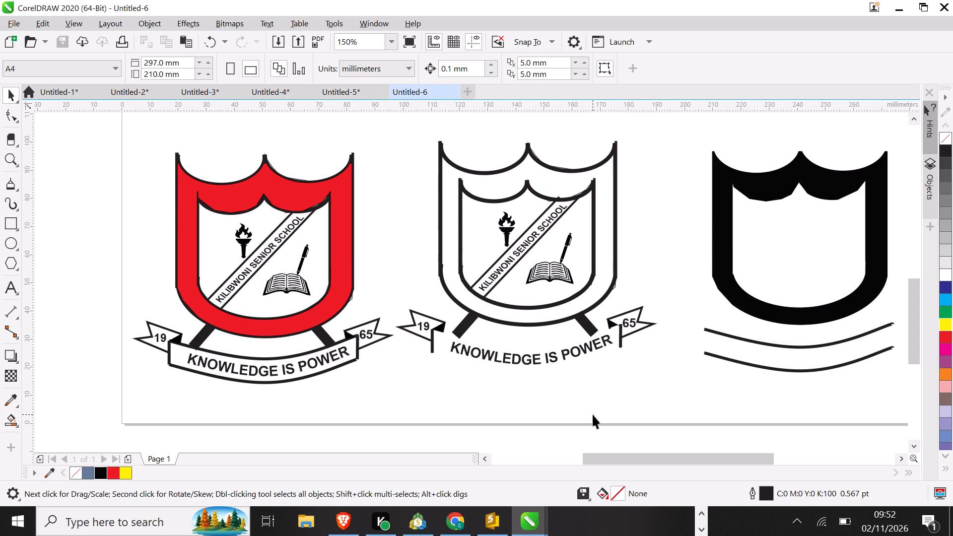